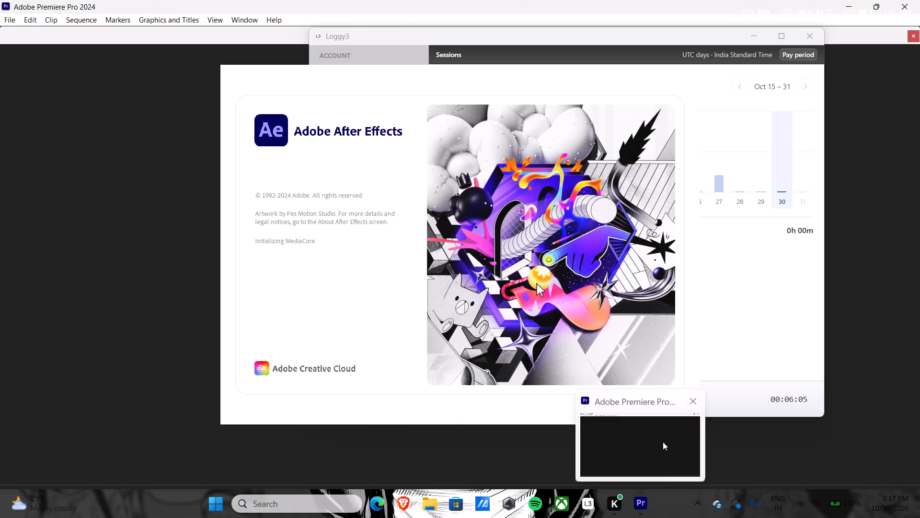
# Close the Adobe Premiere Pro window while After Effects is starting up.
pyautogui.click(695, 403)
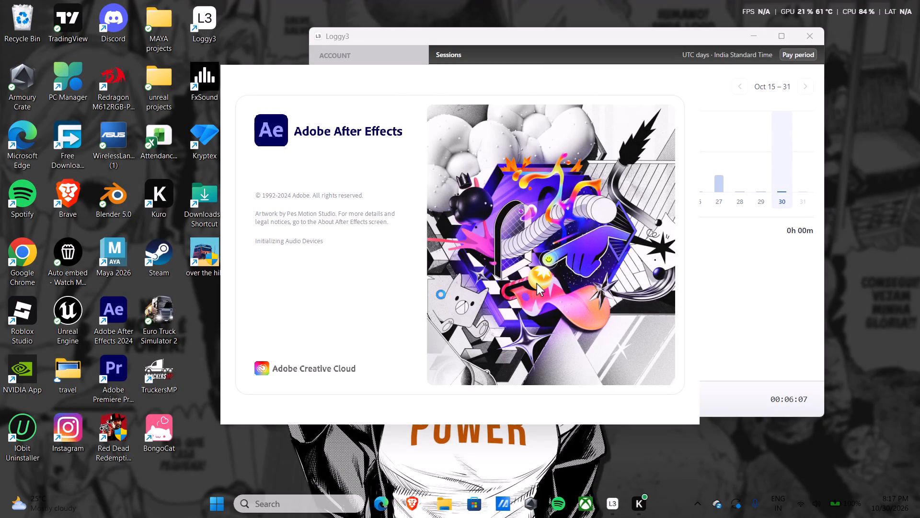
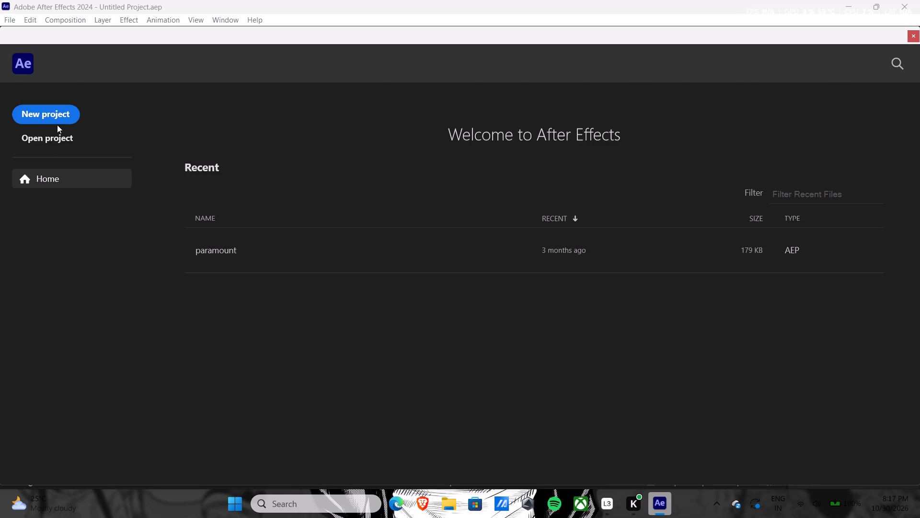
# Start a new empty project from the welcome screen.
pyautogui.click(57, 118)
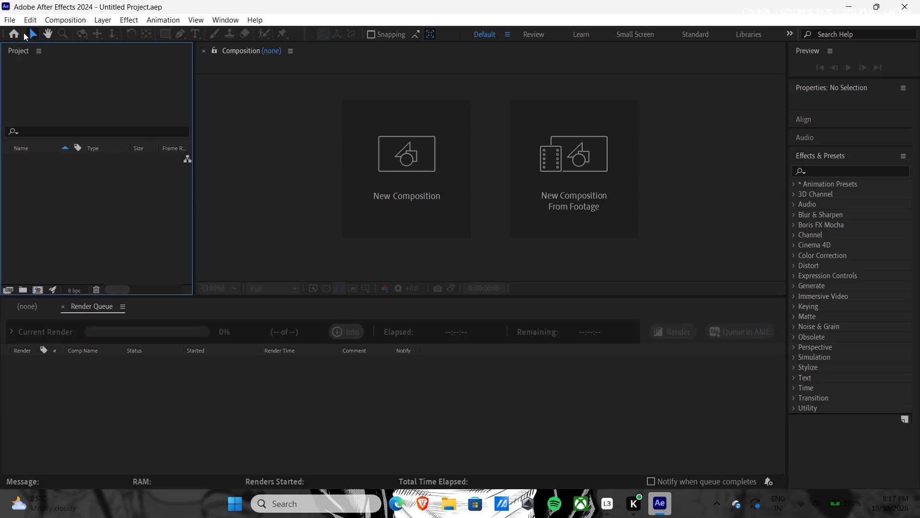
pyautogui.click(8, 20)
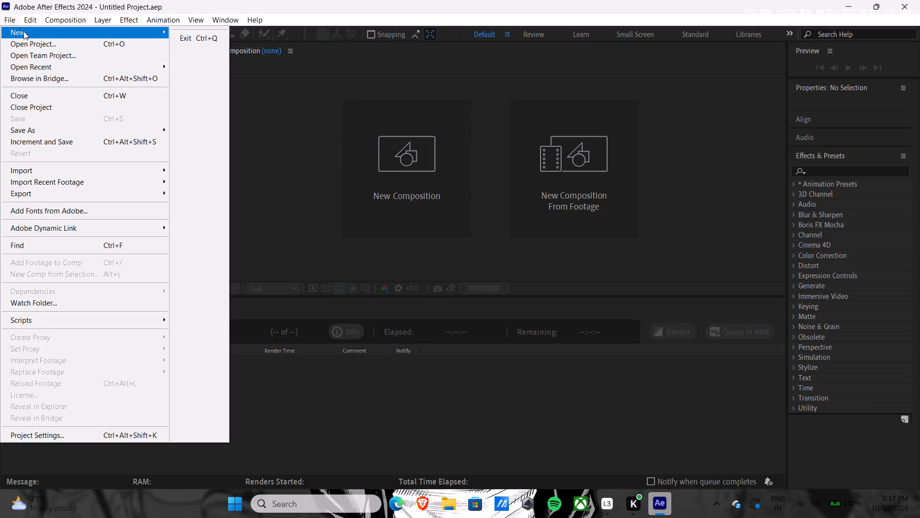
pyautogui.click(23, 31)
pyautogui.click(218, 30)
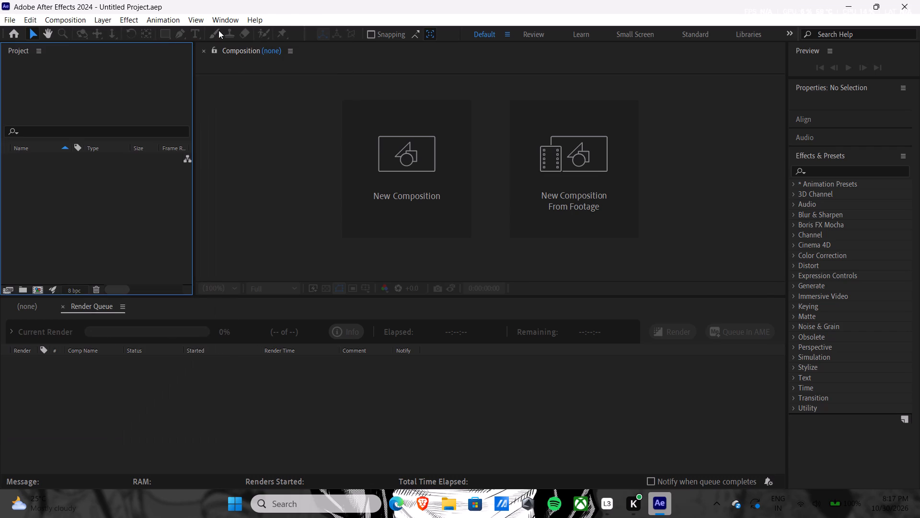
# Begin a new composition using the Social Media Portrait HD 1080x1920, 30 fps preset at Full resolution.
pyautogui.click(414, 167)
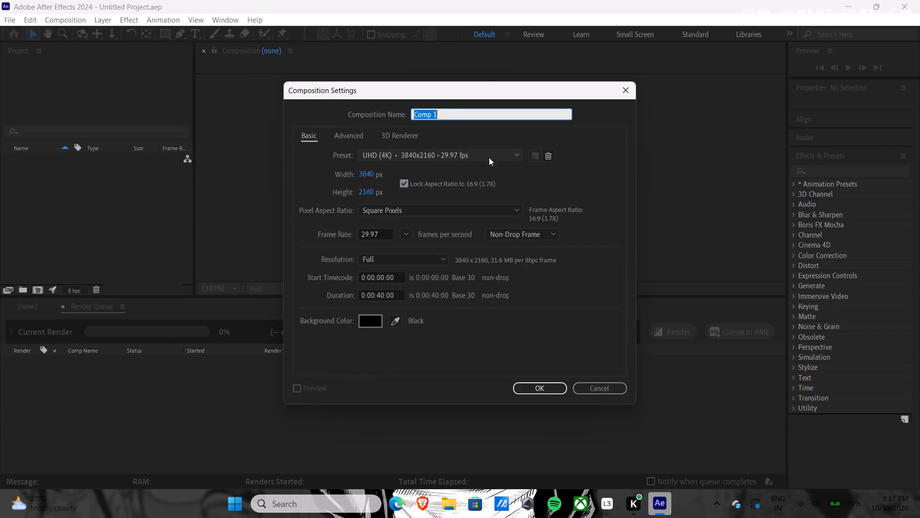
pyautogui.click(485, 157)
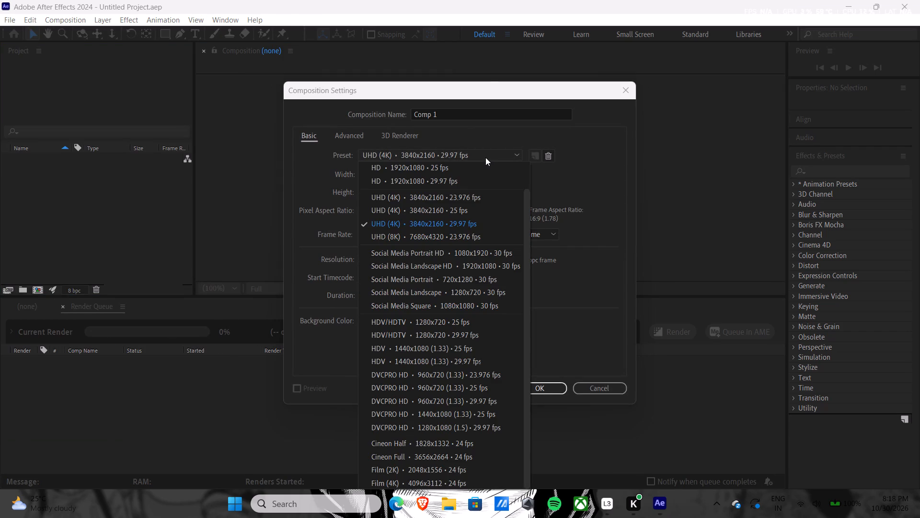
pyautogui.click(469, 256)
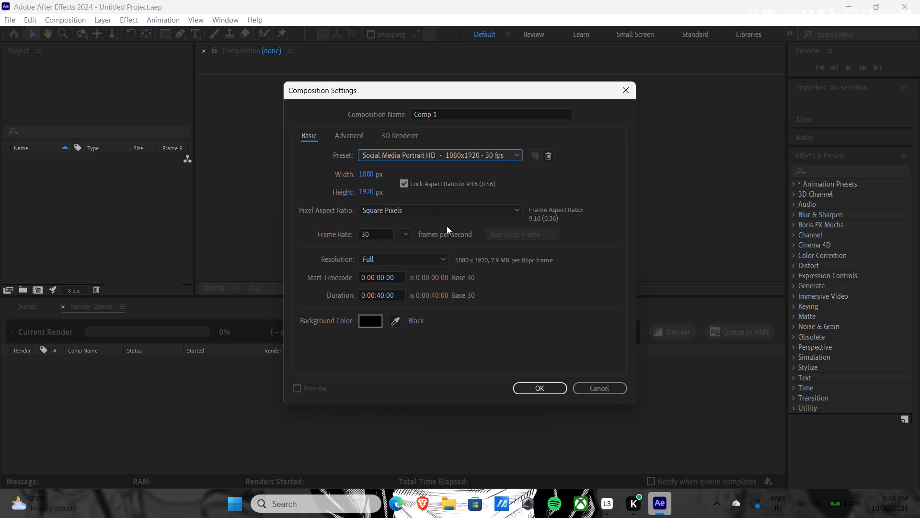
pyautogui.click(430, 259)
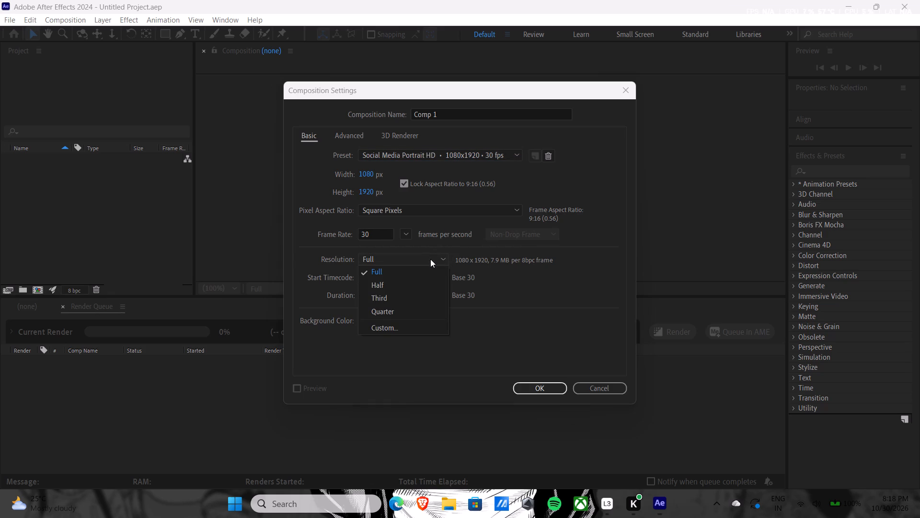
pyautogui.click(430, 259)
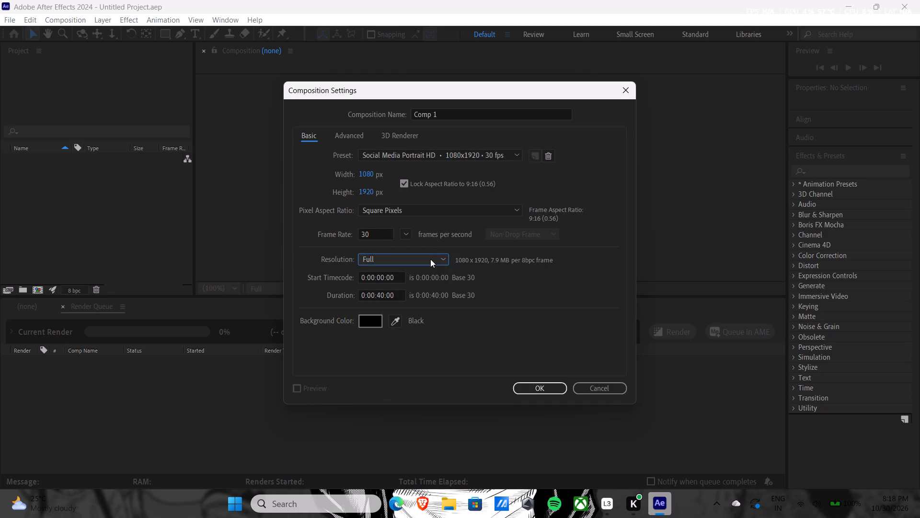
# Set the composition's background color to white (FFFFFF).
pyautogui.click(367, 318)
pyautogui.moveTo(316, 311); pyautogui.dragTo(256, 108)
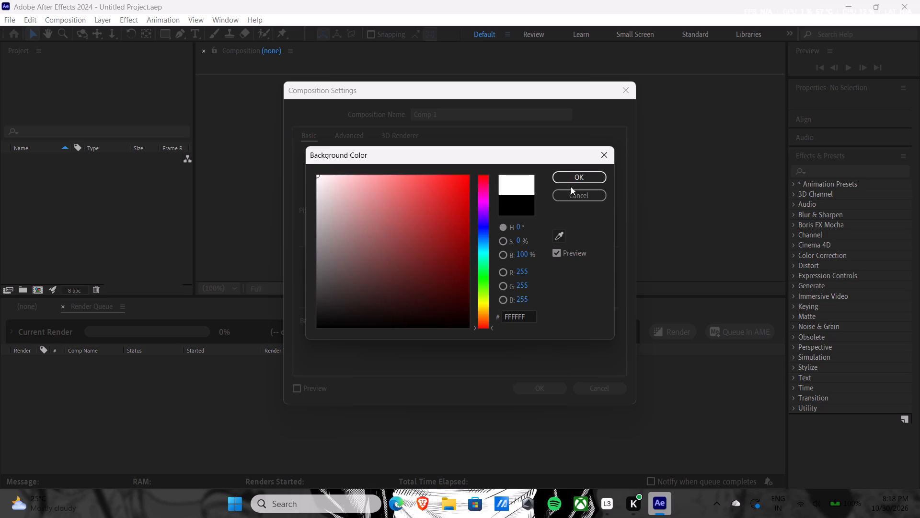
pyautogui.click(578, 176)
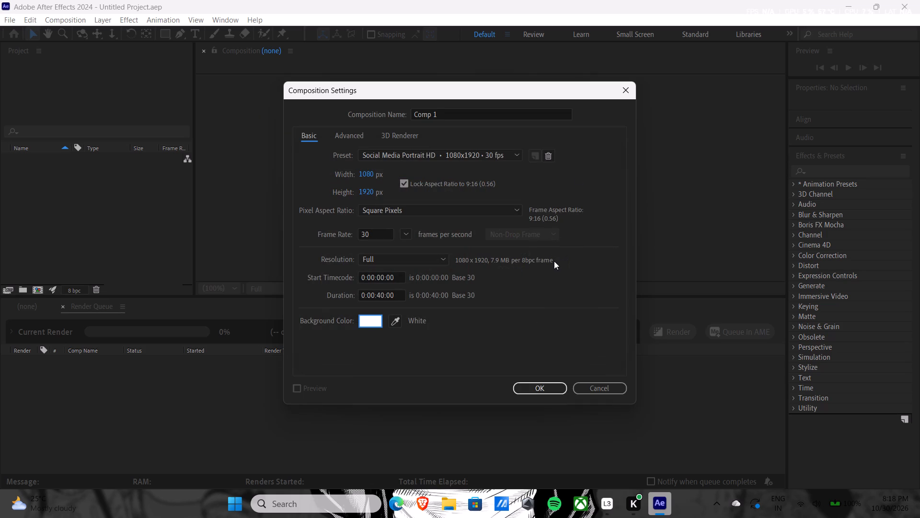
# Keep Square Pixels as the pixel aspect ratio and choose a frame rate of 30 fps.
pyautogui.click(497, 209)
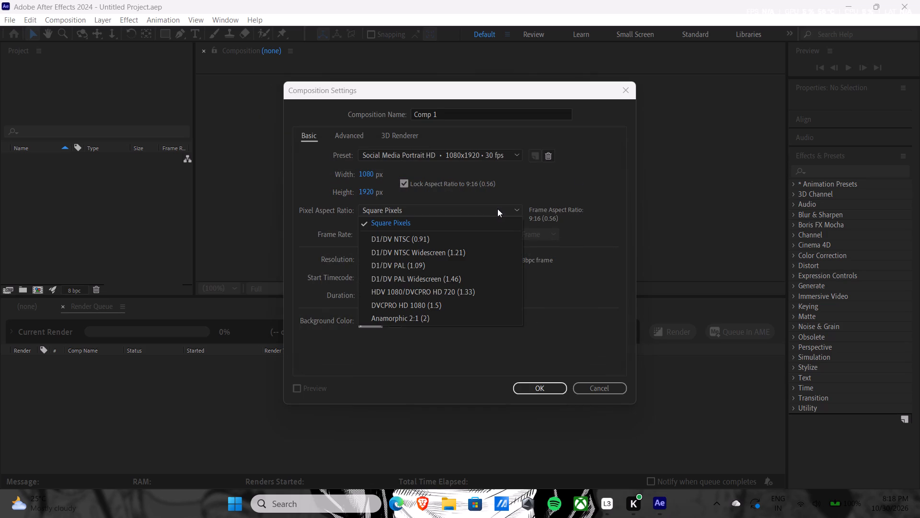
pyautogui.scroll(-6, 496, 227)
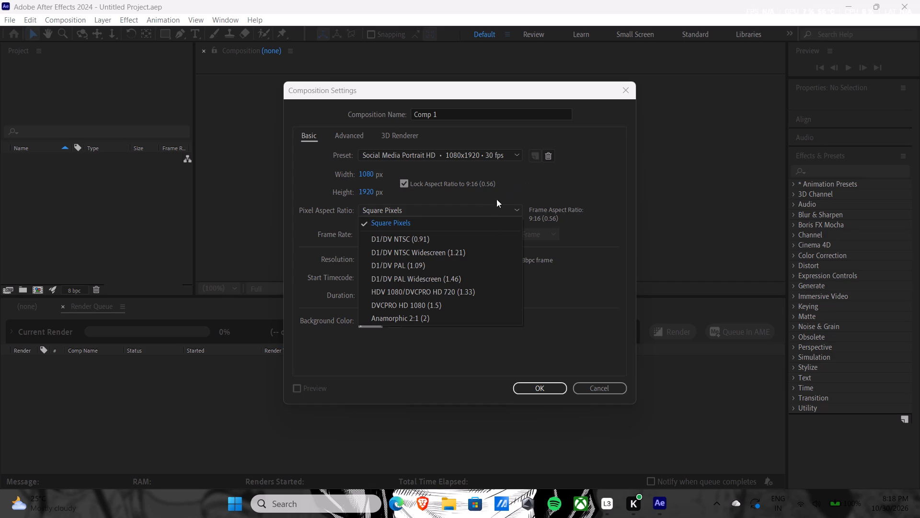
pyautogui.click(488, 206)
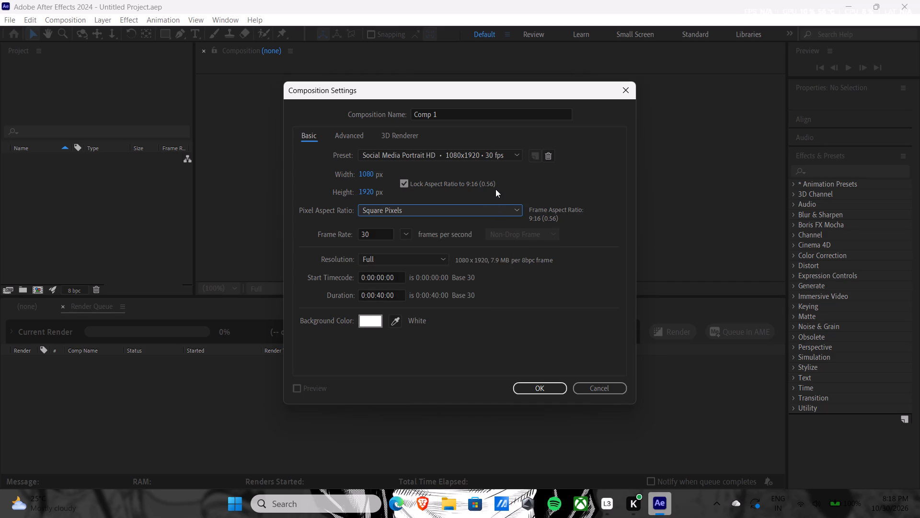
pyautogui.click(409, 231)
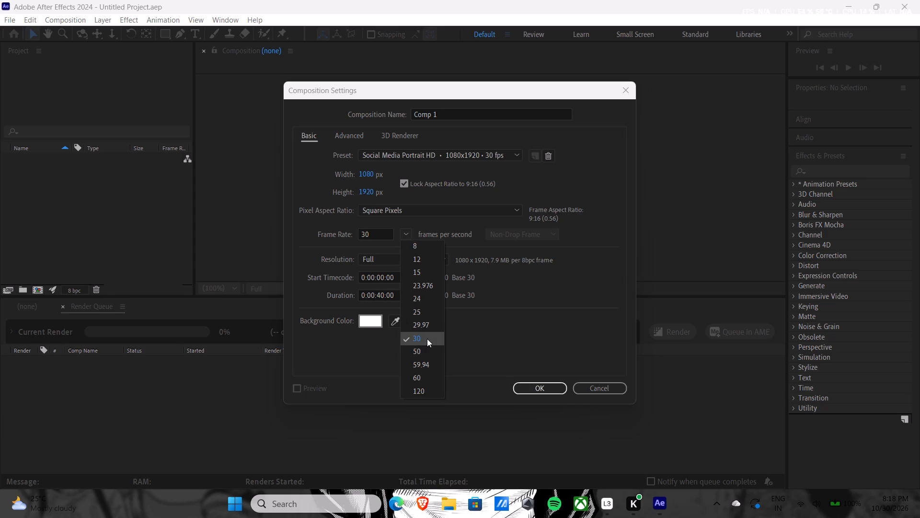
pyautogui.click(427, 339)
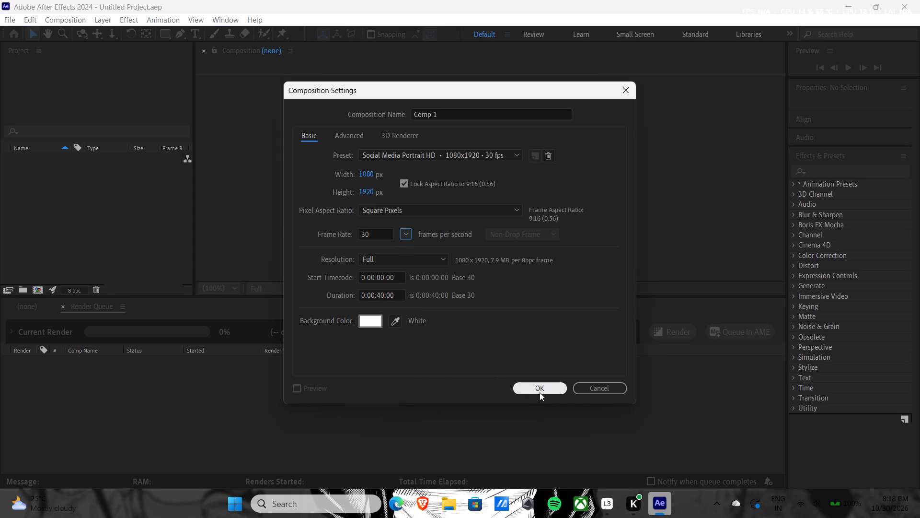
# Check the advanced and 3D renderer settings, keep the Classic 3D renderer, and create the composition.
pyautogui.moveTo(540, 392); pyautogui.dragTo(653, 511)
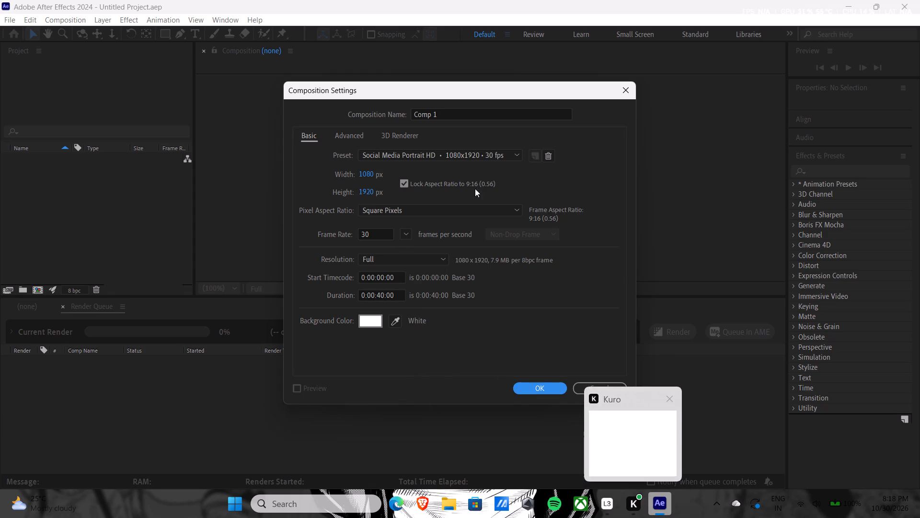
pyautogui.click(367, 135)
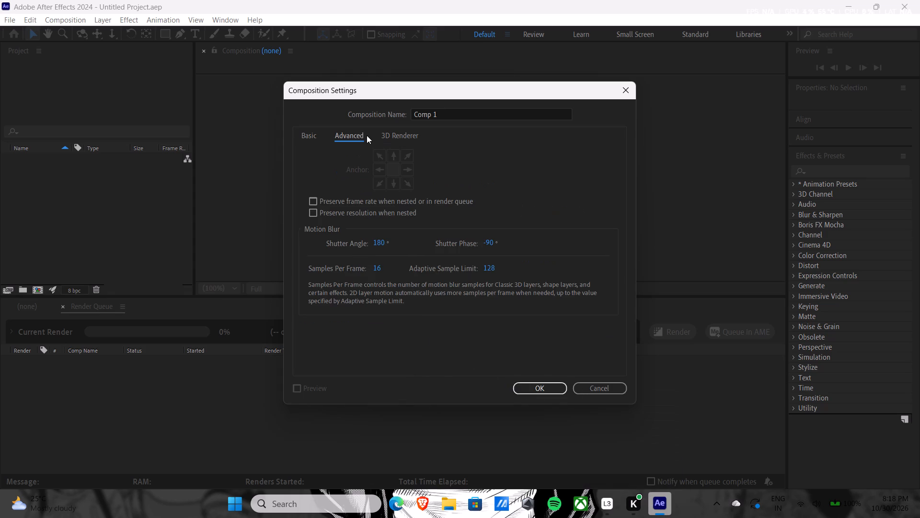
pyautogui.click(400, 137)
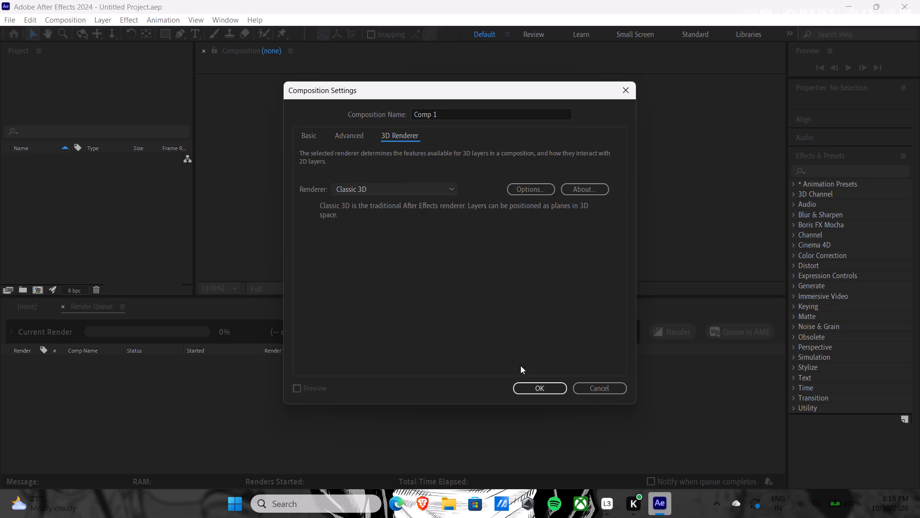
pyautogui.click(402, 188)
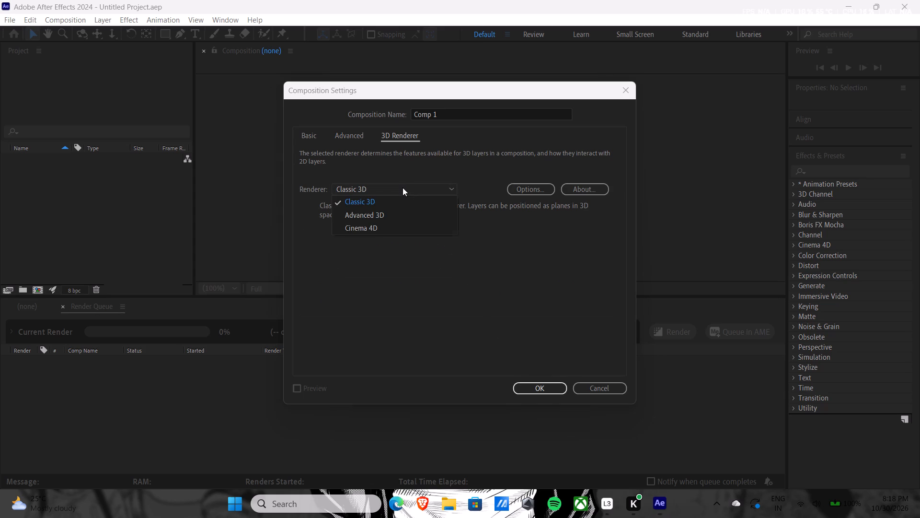
pyautogui.click(402, 188)
pyautogui.click(548, 388)
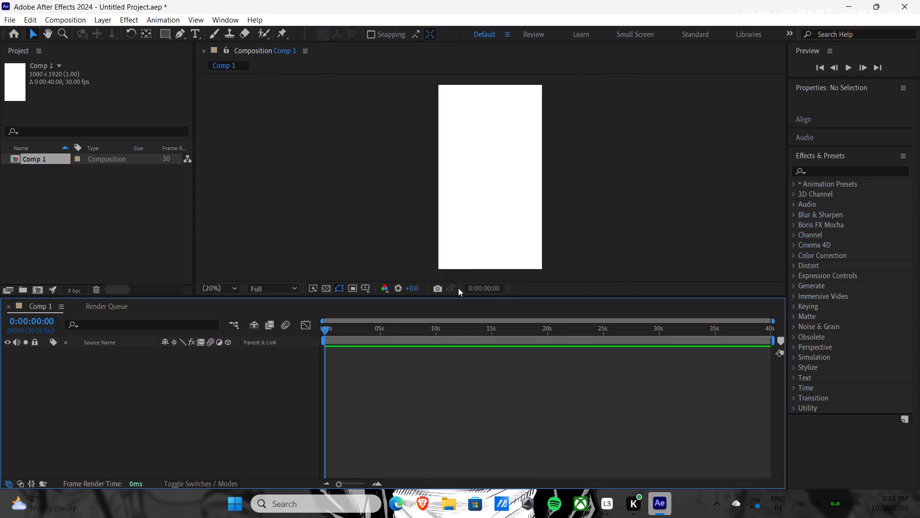
# Bring the floral pattern image from the Downloads folder into the Comp 1 timeline as a layer.
pyautogui.click(448, 506)
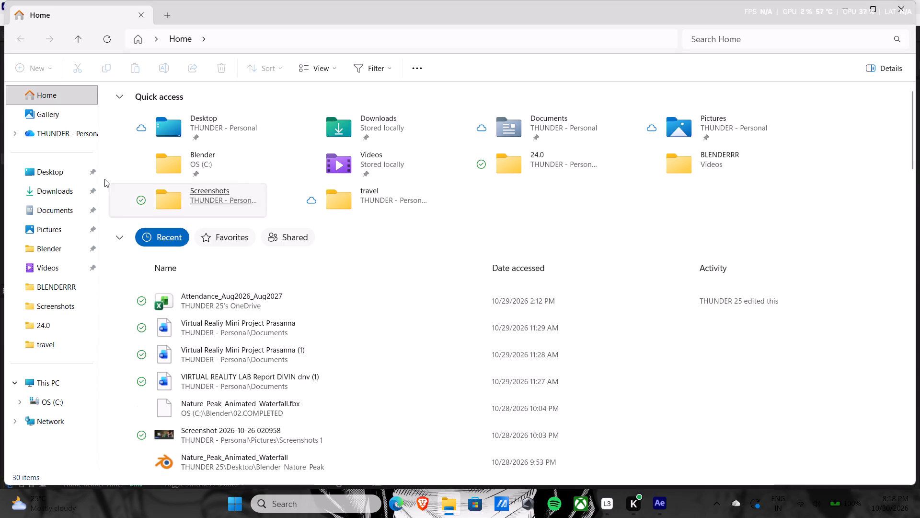
pyautogui.click(62, 191)
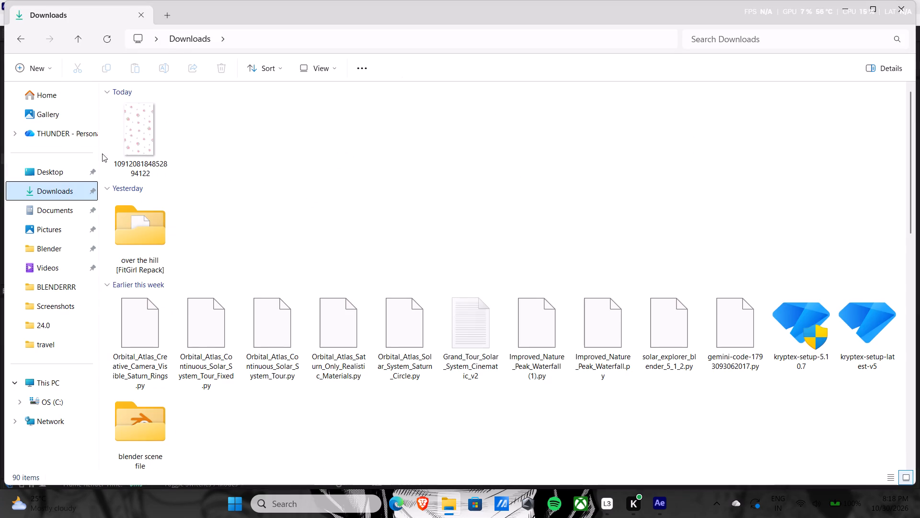
pyautogui.moveTo(162, 126); pyautogui.dragTo(298, 0)
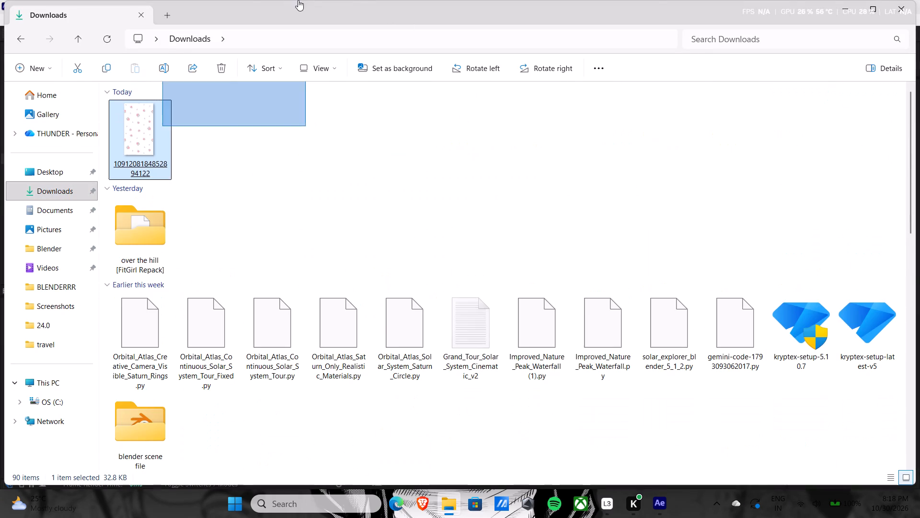
pyautogui.moveTo(298, 0); pyautogui.dragTo(242, 0)
pyautogui.moveTo(140, 150); pyautogui.dragTo(777, 496)
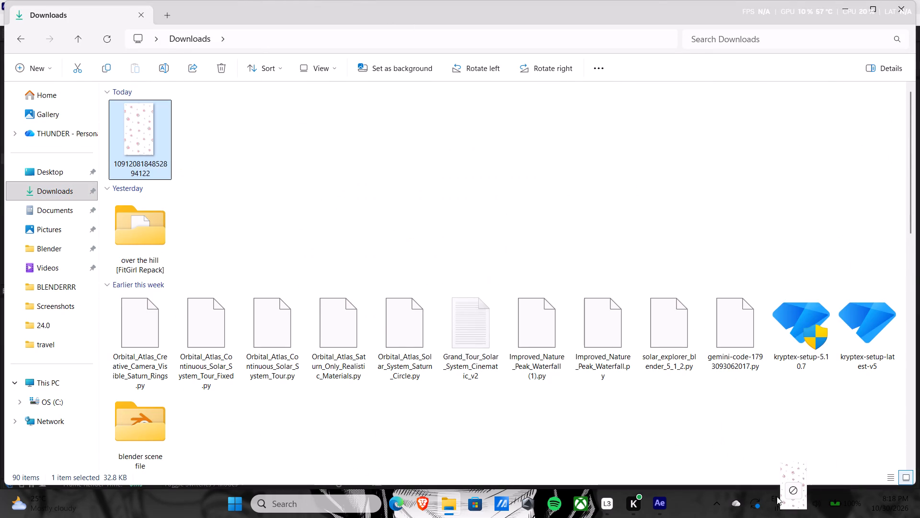
pyautogui.moveTo(777, 496); pyautogui.dragTo(469, 228)
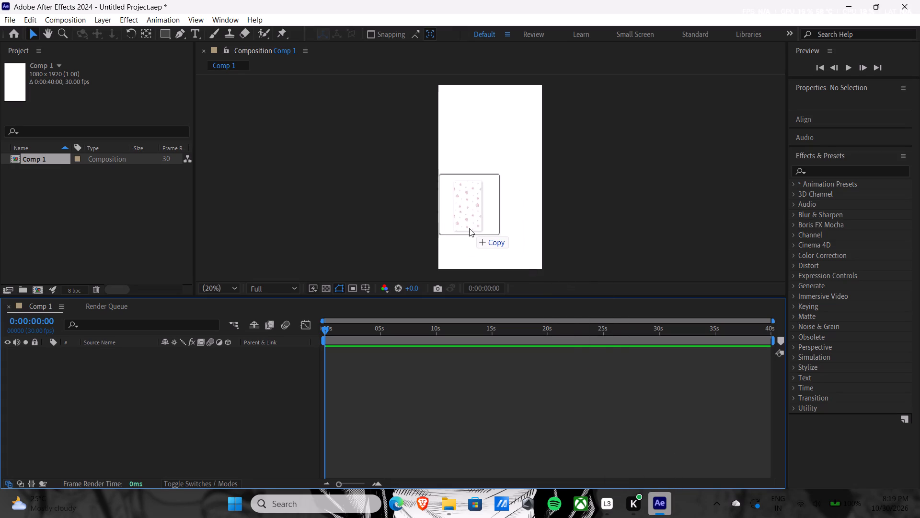
pyautogui.moveTo(469, 228); pyautogui.dragTo(391, 427)
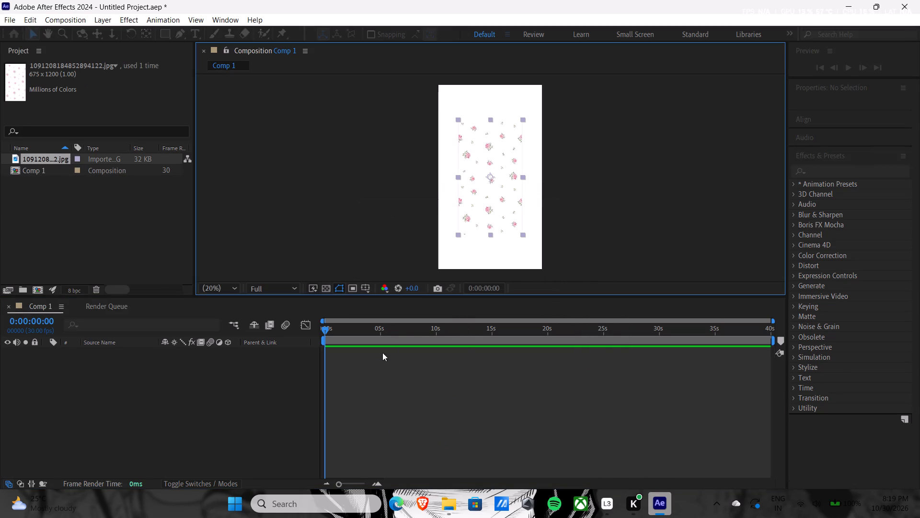
# Reveal the Scale property of the floral image layer in the timeline.
pyautogui.scroll(3, 510, 179)
pyautogui.scroll(-3, 510, 179)
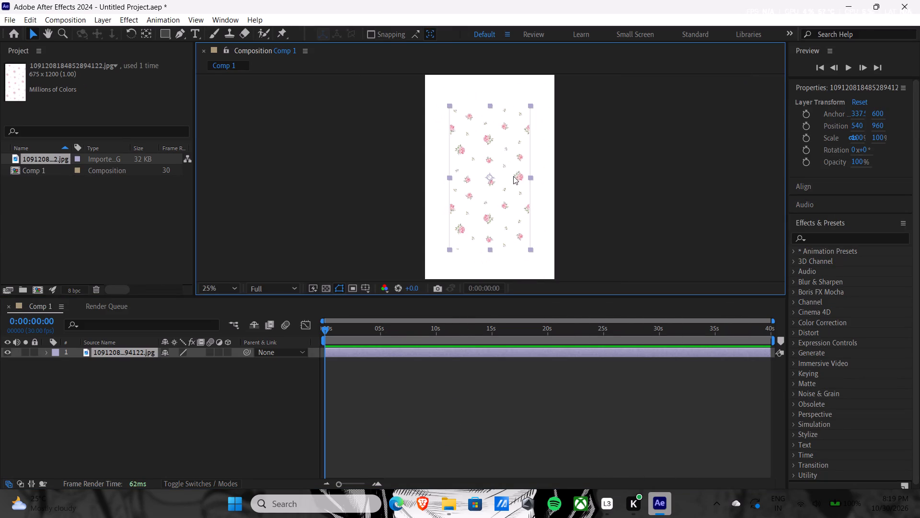
pyautogui.keyDown('shift'); pyautogui.middleClick(515, 176); pyautogui.keyUp('shift')
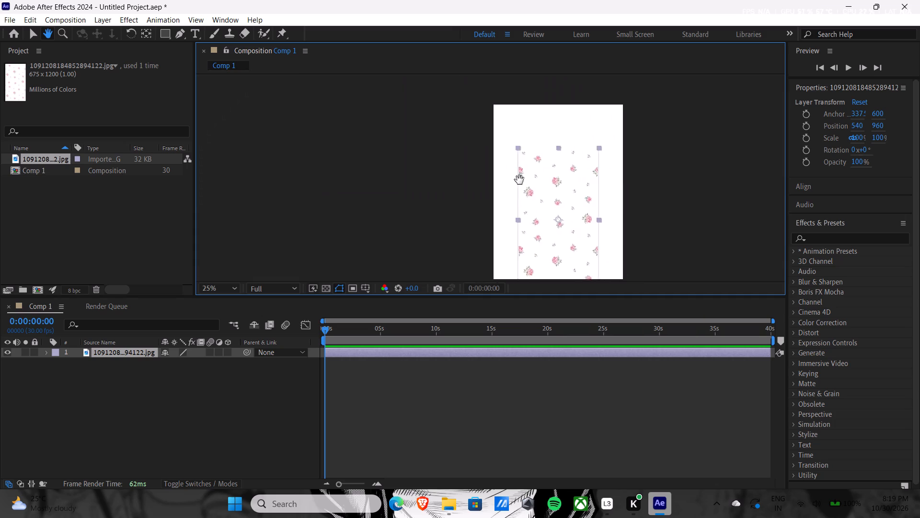
pyautogui.scroll(-1, 511, 175)
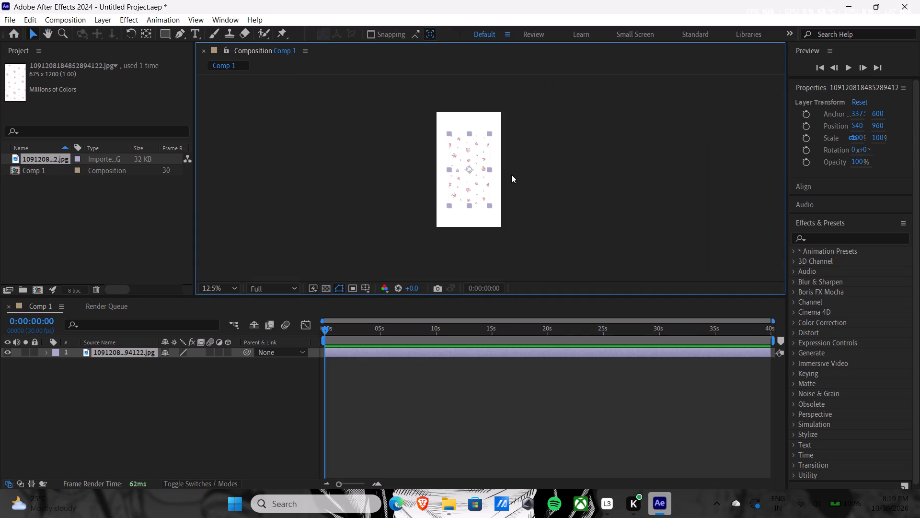
pyautogui.keyDown('shift'); pyautogui.middleClick(536, 181); pyautogui.keyUp('shift')
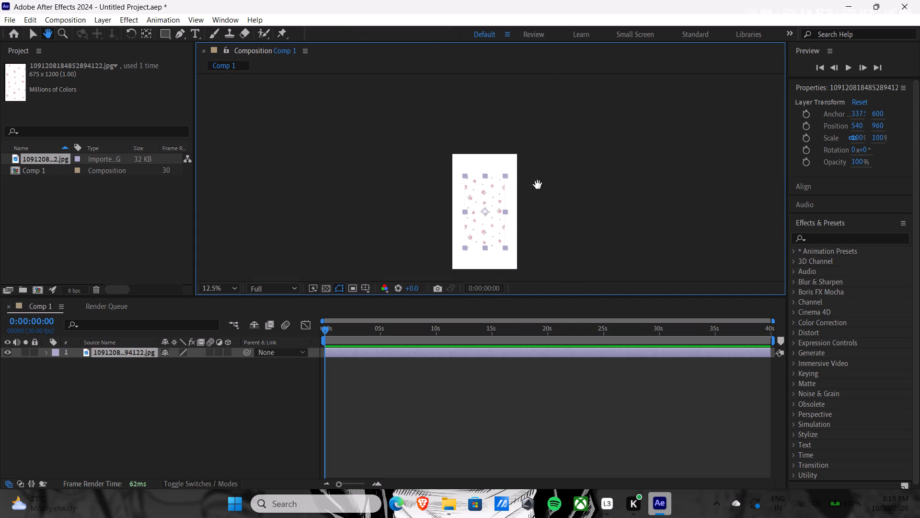
pyautogui.scroll(2, 538, 181)
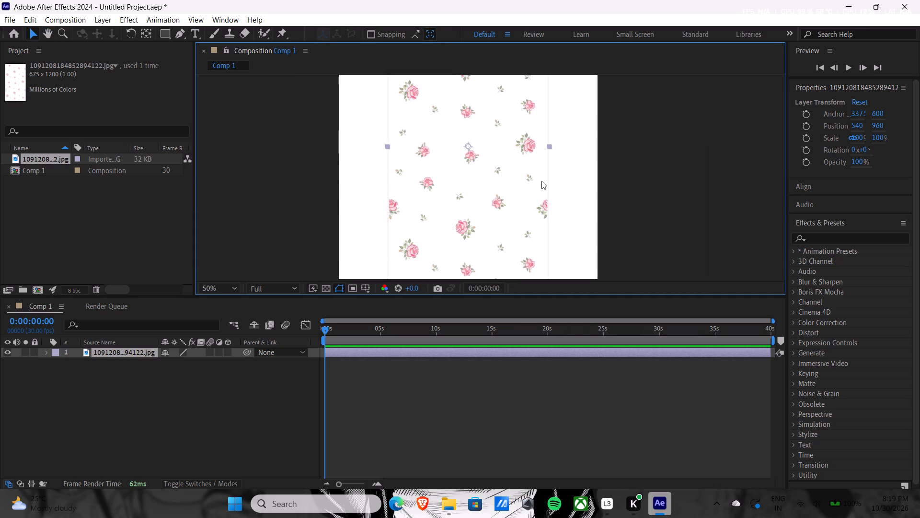
pyautogui.click(494, 179)
pyautogui.press('s')
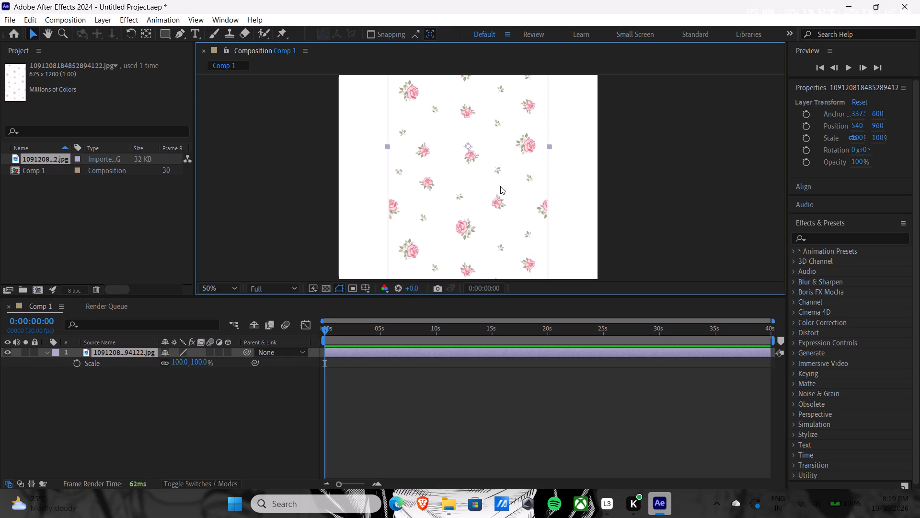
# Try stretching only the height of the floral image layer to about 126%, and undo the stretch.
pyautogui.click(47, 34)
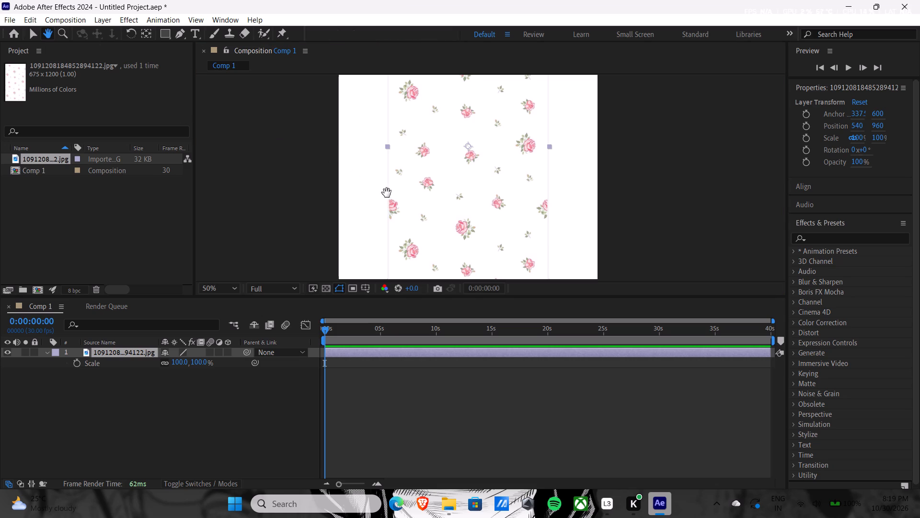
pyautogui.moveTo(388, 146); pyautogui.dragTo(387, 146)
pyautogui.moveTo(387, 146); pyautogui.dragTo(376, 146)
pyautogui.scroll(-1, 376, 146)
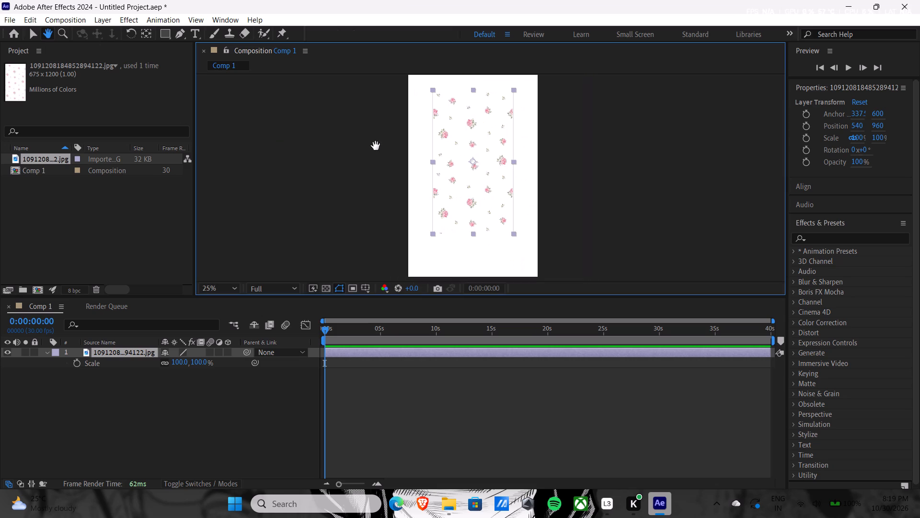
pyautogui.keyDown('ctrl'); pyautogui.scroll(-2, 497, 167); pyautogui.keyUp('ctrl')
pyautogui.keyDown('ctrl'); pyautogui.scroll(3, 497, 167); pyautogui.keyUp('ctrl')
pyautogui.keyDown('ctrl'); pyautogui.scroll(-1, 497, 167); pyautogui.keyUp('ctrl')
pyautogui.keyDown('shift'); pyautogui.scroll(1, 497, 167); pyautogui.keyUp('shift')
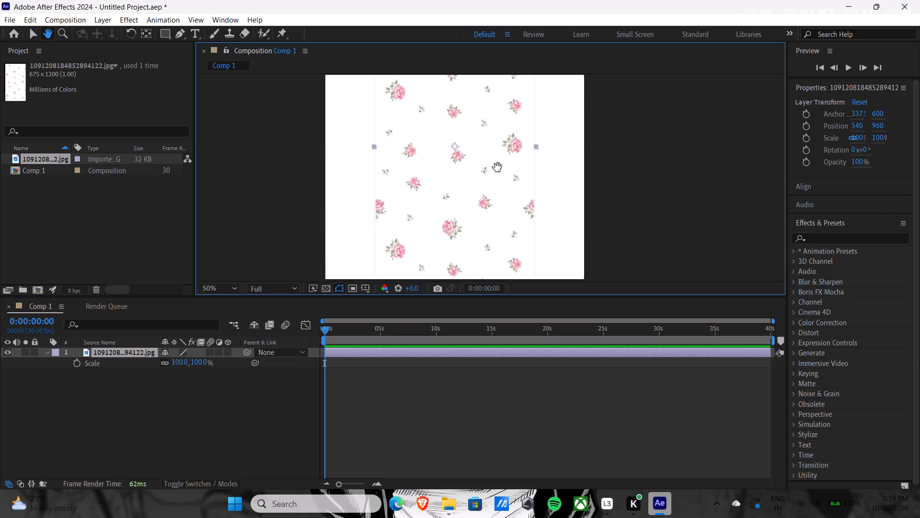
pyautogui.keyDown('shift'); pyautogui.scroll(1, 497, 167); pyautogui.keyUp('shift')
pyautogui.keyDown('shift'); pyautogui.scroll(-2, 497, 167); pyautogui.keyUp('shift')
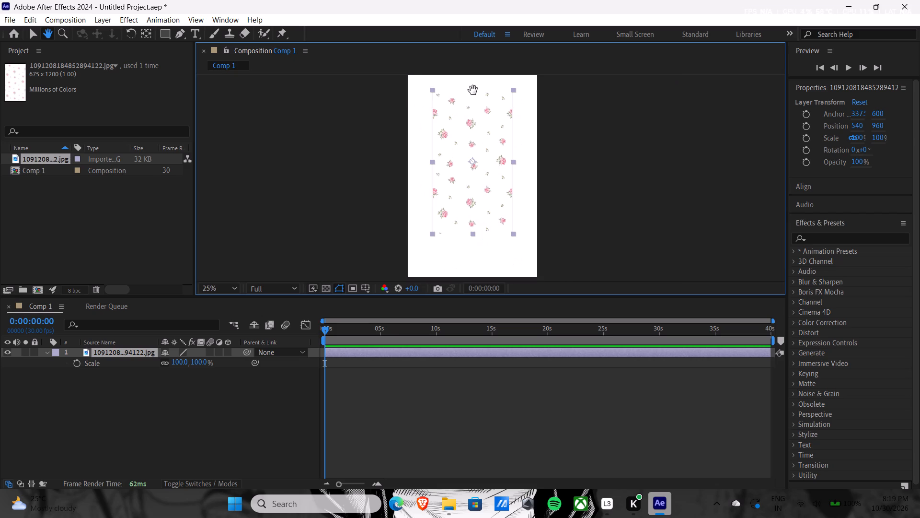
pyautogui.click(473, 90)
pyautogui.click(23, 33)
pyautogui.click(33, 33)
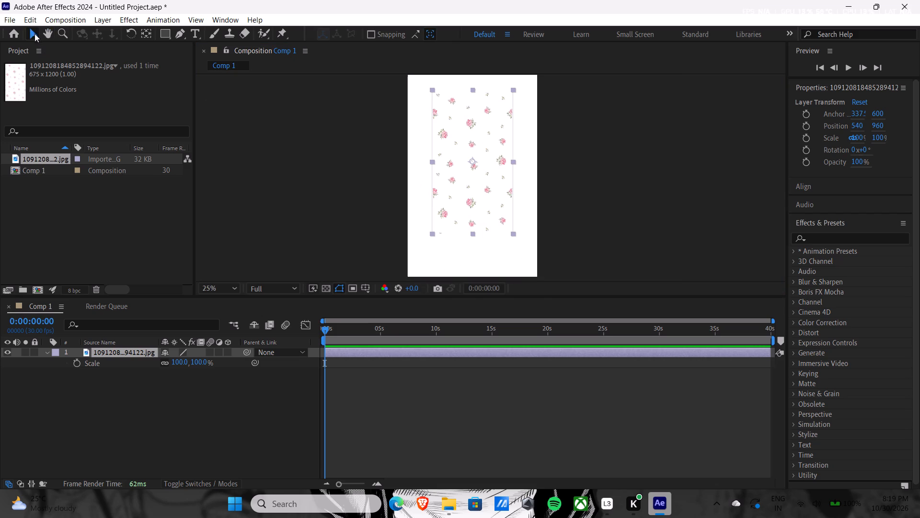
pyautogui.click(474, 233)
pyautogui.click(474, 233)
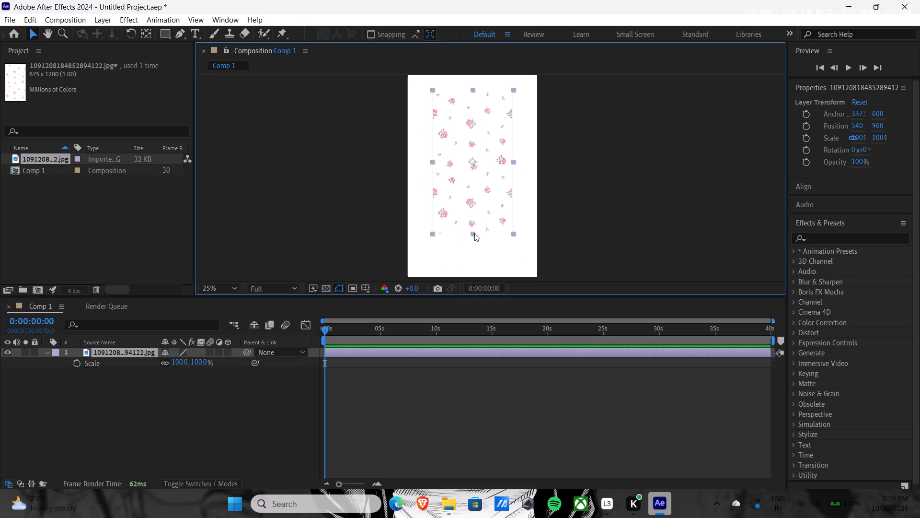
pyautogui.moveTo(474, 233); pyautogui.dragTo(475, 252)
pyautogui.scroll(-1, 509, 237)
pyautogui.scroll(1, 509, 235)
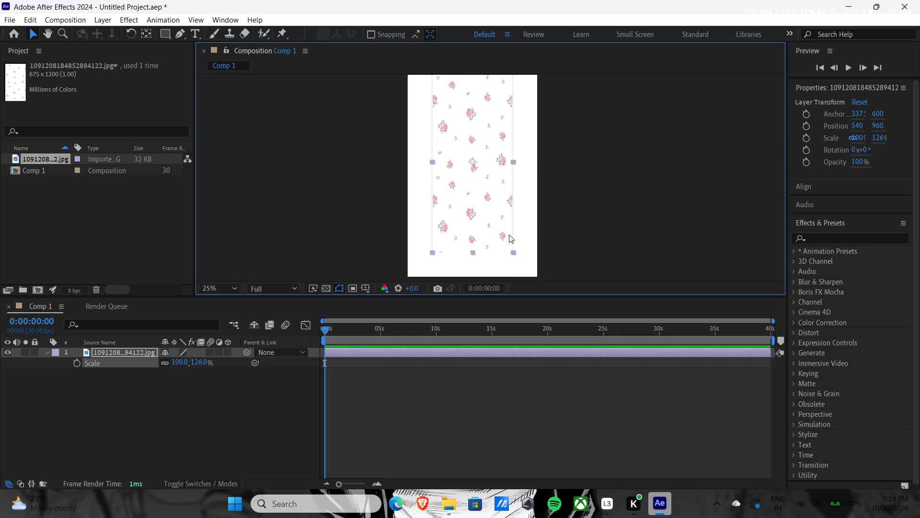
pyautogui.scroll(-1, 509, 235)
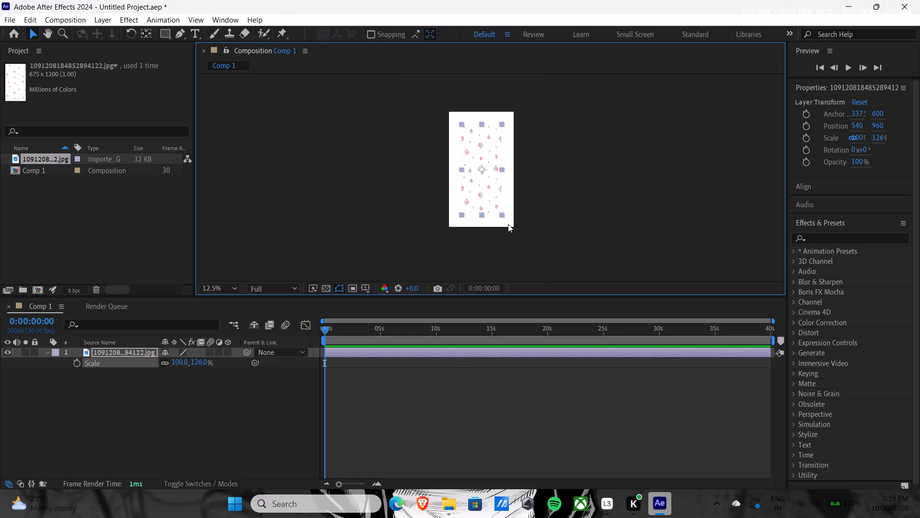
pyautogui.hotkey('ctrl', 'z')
# Enlarge the floral image layer from its corner to a scale of about 152% by 155% to fill the composition.
pyautogui.moveTo(503, 205); pyautogui.dragTo(513, 225)
# Start a horizontal text layer near the upper-left corner of the composition, at about position 174, 166.
pyautogui.scroll(2, 515, 214)
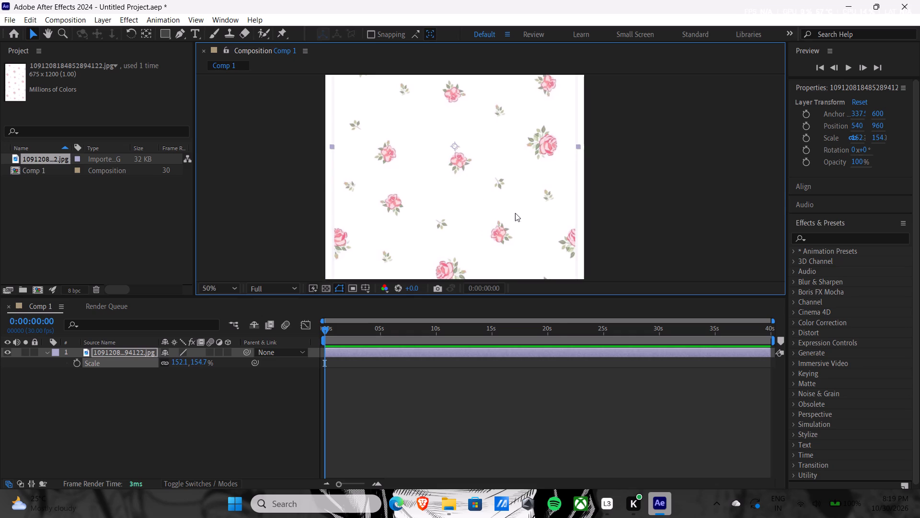
pyautogui.keyDown('shift'); pyautogui.moveTo(516, 211); pyautogui.dragTo(525, 225, button='middle'); pyautogui.keyUp('shift')
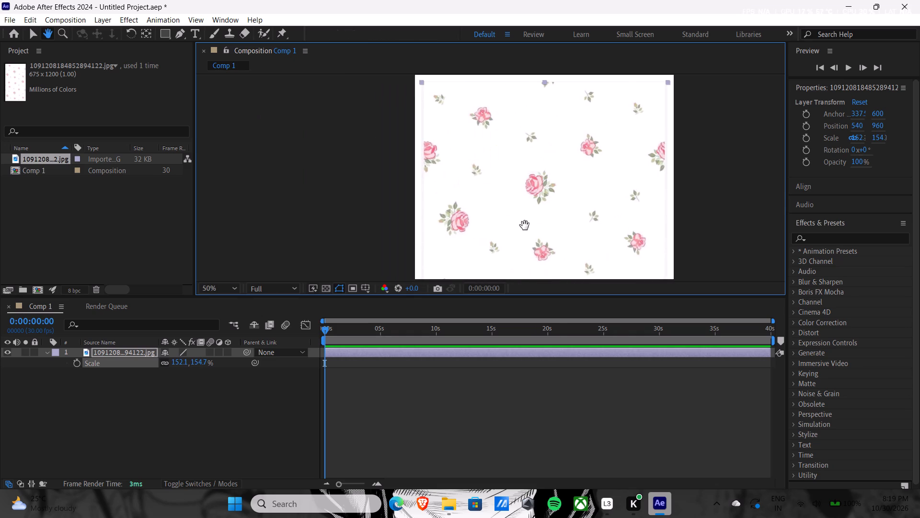
pyautogui.keyDown('shift'); pyautogui.moveTo(525, 225); pyautogui.dragTo(522, 225, button='middle'); pyautogui.keyUp('shift')
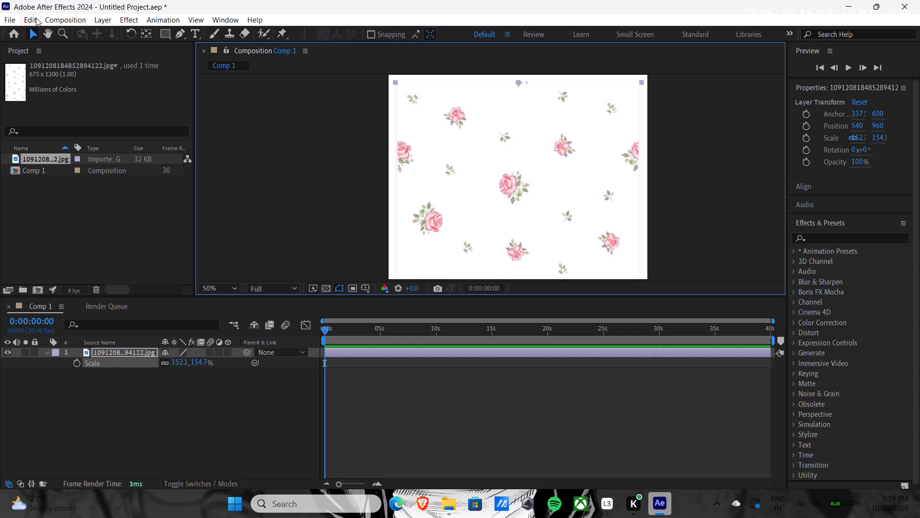
pyautogui.click(197, 36)
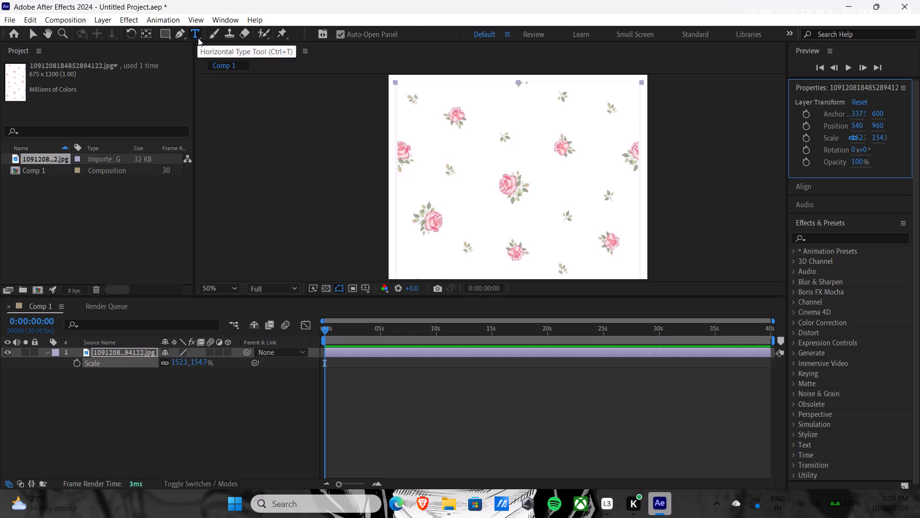
pyautogui.click(430, 114)
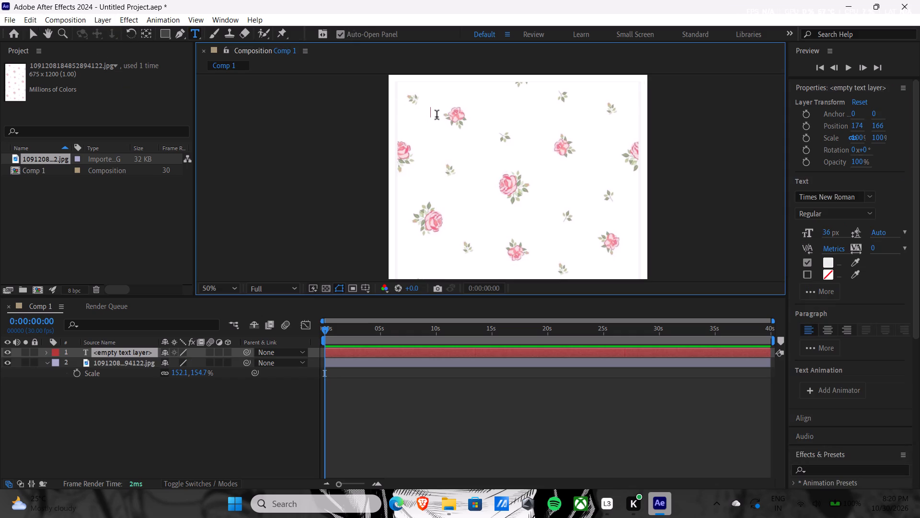
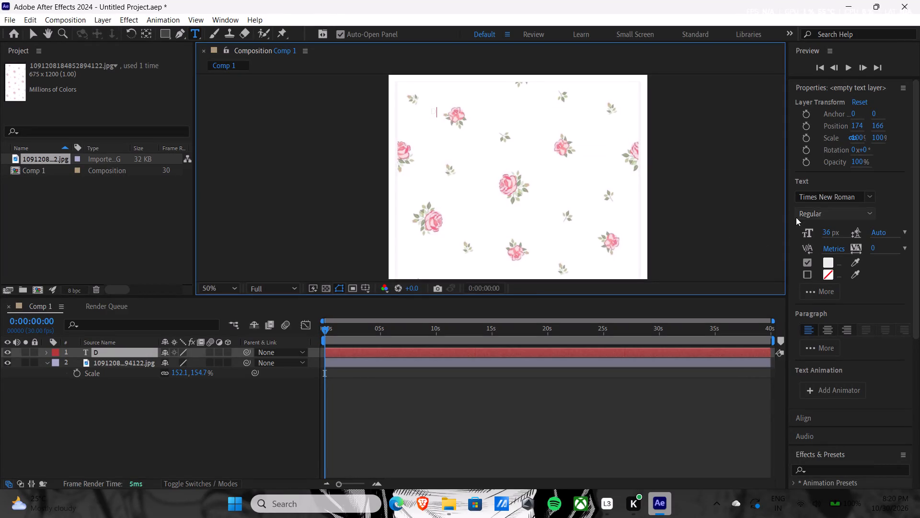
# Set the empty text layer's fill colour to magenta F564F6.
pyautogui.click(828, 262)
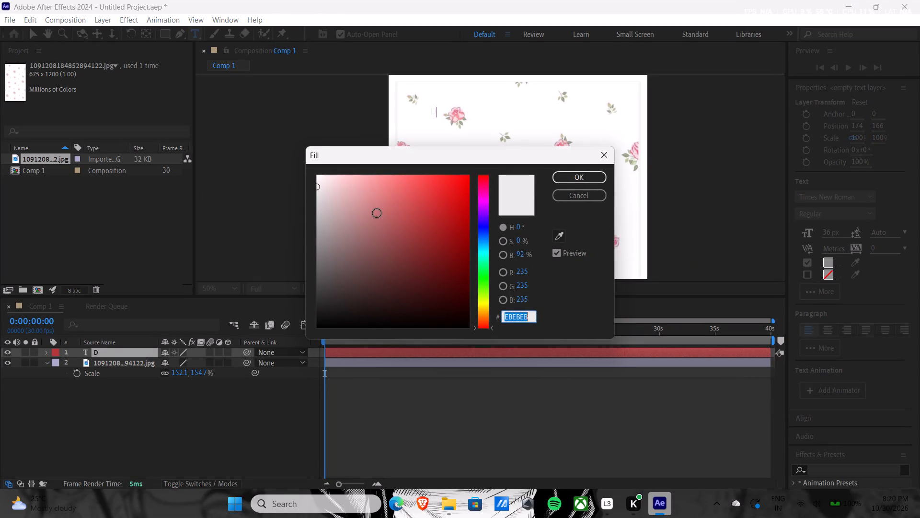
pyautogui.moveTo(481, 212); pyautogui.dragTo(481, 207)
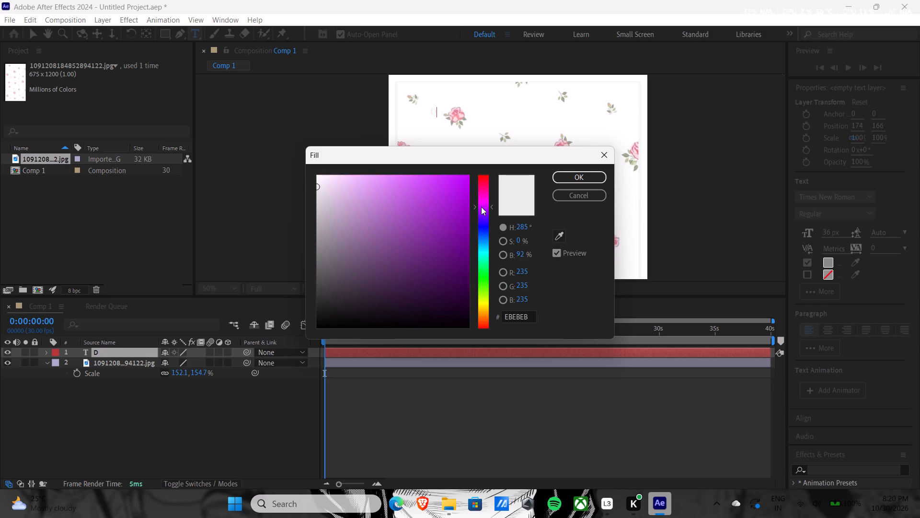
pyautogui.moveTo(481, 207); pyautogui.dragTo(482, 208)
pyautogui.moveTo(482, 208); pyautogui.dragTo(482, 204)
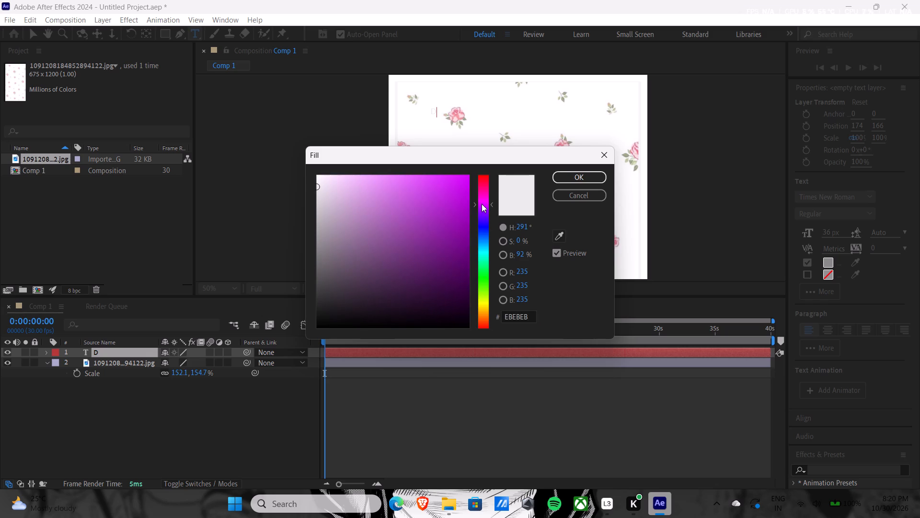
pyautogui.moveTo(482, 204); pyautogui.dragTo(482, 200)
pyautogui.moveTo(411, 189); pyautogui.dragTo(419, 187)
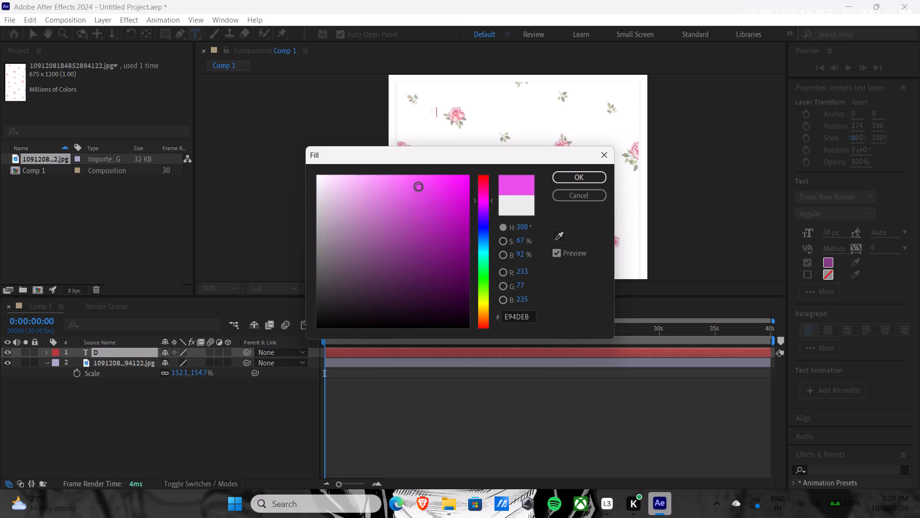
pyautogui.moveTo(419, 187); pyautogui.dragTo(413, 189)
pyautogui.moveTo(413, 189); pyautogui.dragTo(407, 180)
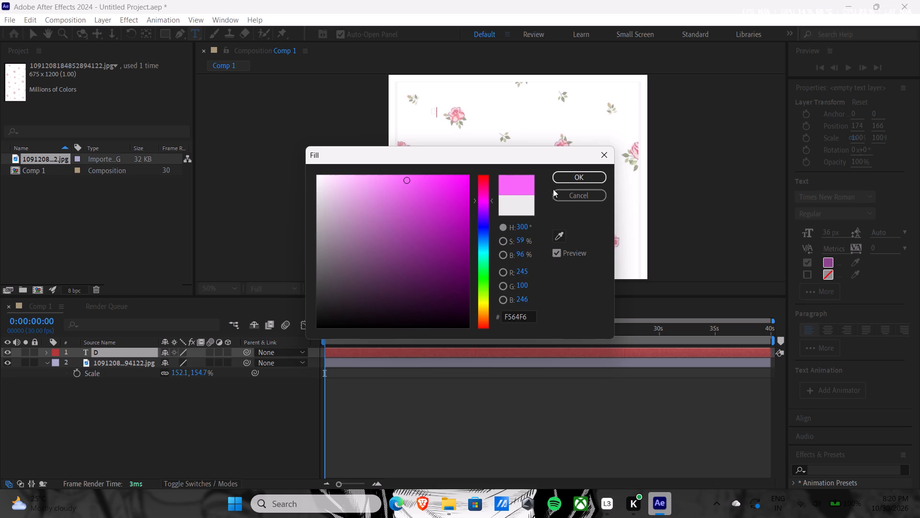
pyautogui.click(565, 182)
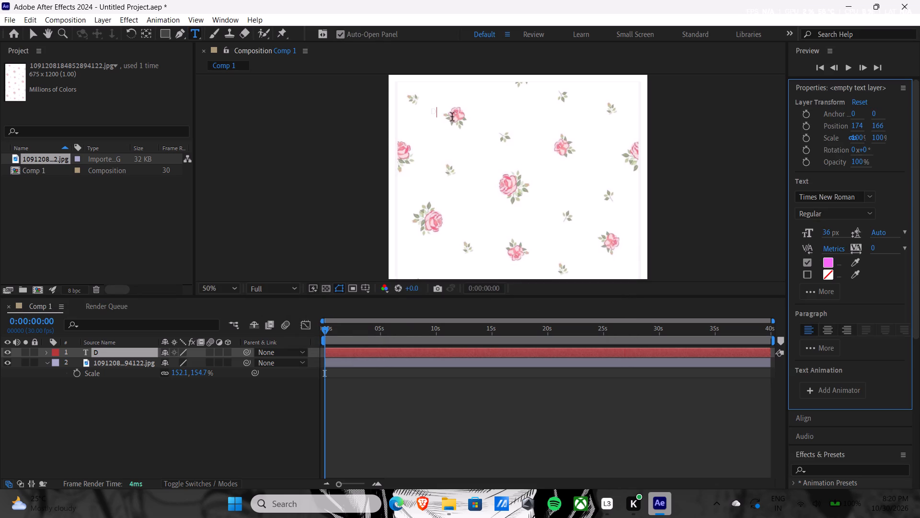
# Delete the existing letter D from the text layer.
pyautogui.moveTo(441, 112); pyautogui.dragTo(428, 109)
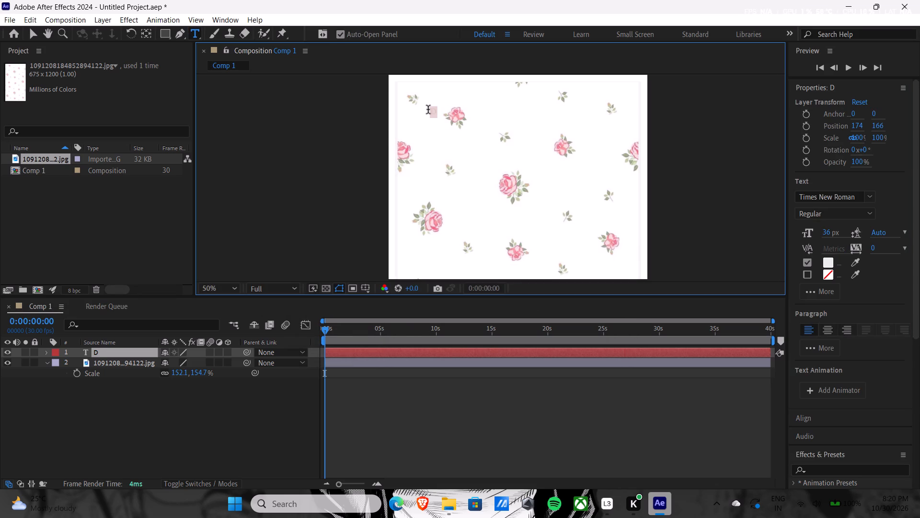
pyautogui.press('BackSpace')
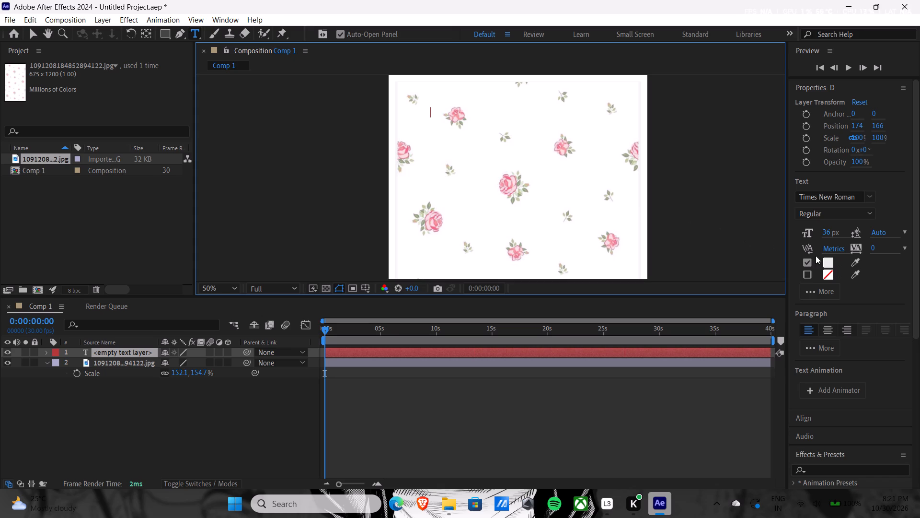
# Set the text layer's fill colour to pink FE5FDB and test it with a trial letter that is erased again.
pyautogui.click(828, 261)
pyautogui.click(483, 195)
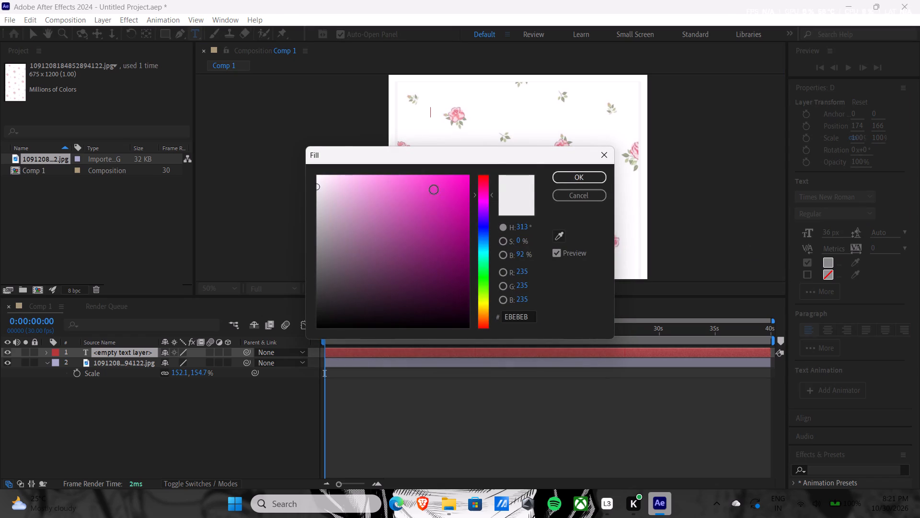
pyautogui.moveTo(396, 189); pyautogui.dragTo(412, 176)
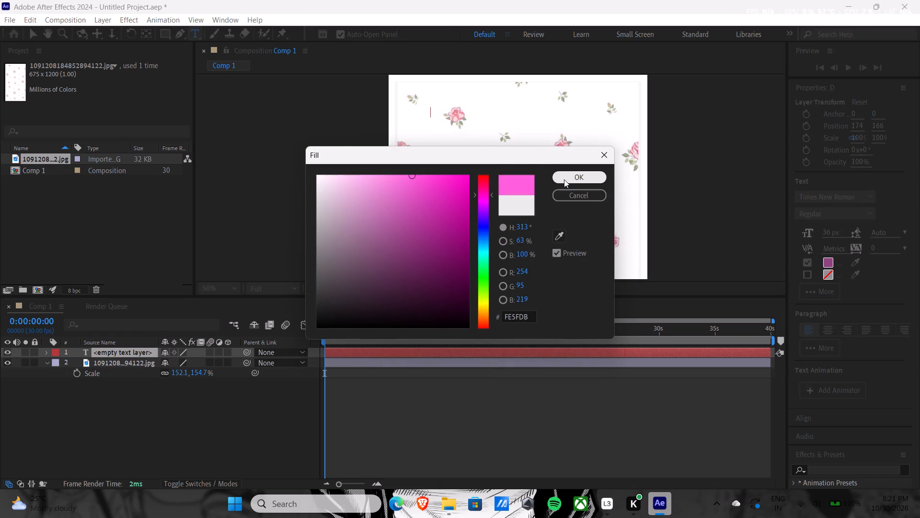
pyautogui.click(567, 179)
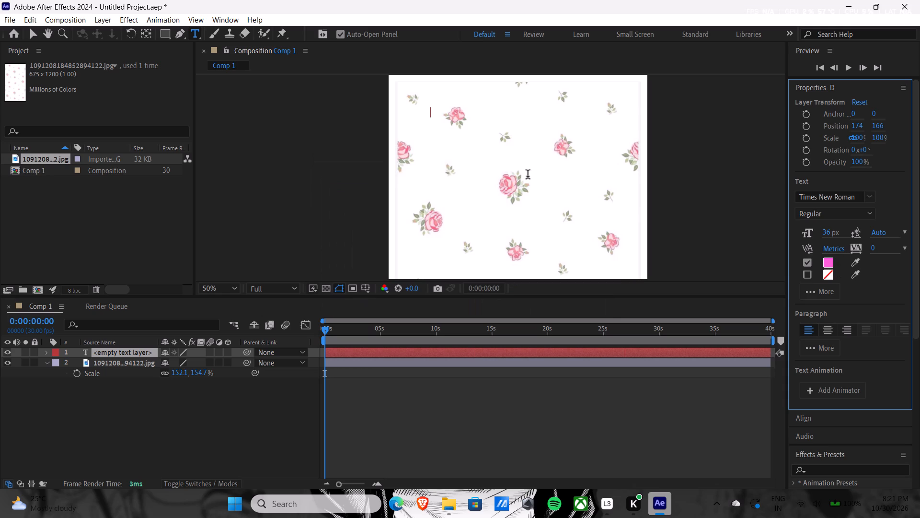
pyautogui.press('d')
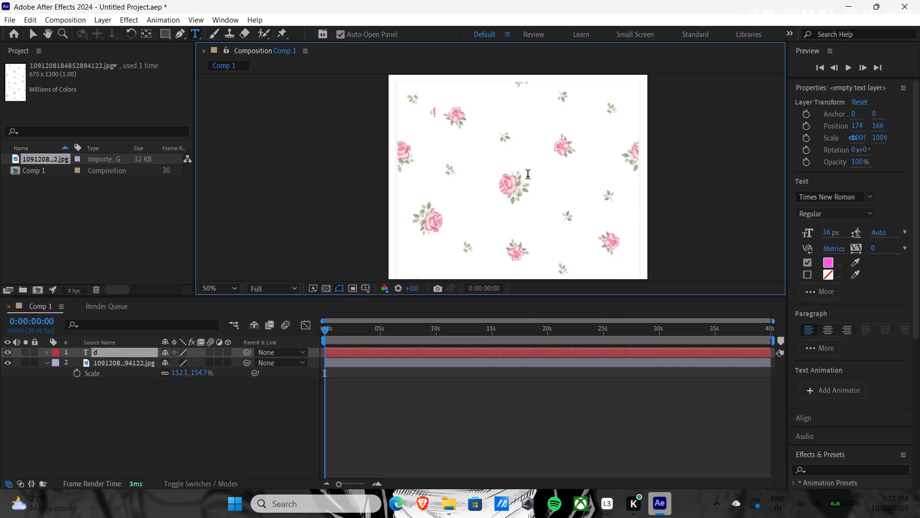
pyautogui.press('BackSpace')
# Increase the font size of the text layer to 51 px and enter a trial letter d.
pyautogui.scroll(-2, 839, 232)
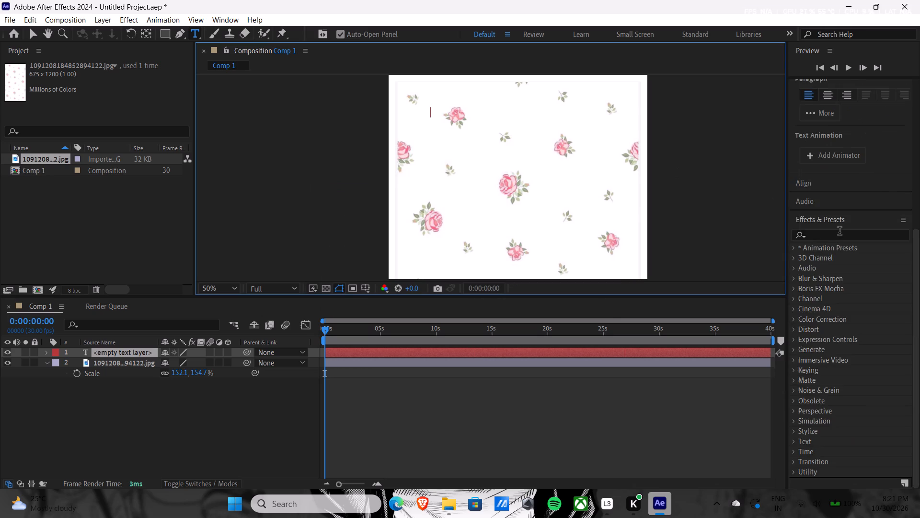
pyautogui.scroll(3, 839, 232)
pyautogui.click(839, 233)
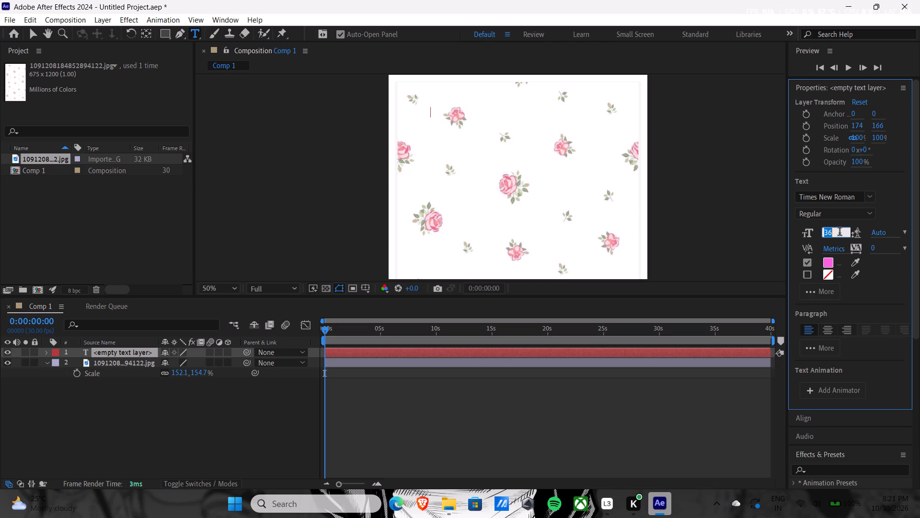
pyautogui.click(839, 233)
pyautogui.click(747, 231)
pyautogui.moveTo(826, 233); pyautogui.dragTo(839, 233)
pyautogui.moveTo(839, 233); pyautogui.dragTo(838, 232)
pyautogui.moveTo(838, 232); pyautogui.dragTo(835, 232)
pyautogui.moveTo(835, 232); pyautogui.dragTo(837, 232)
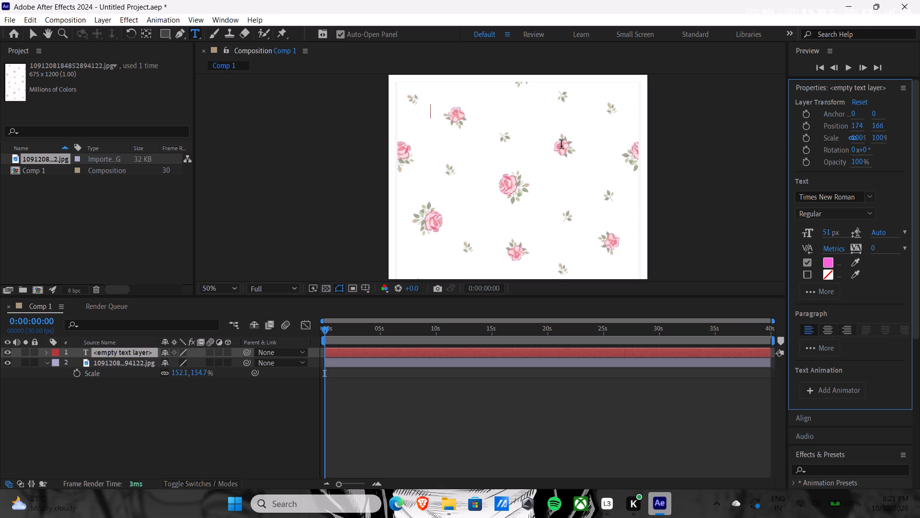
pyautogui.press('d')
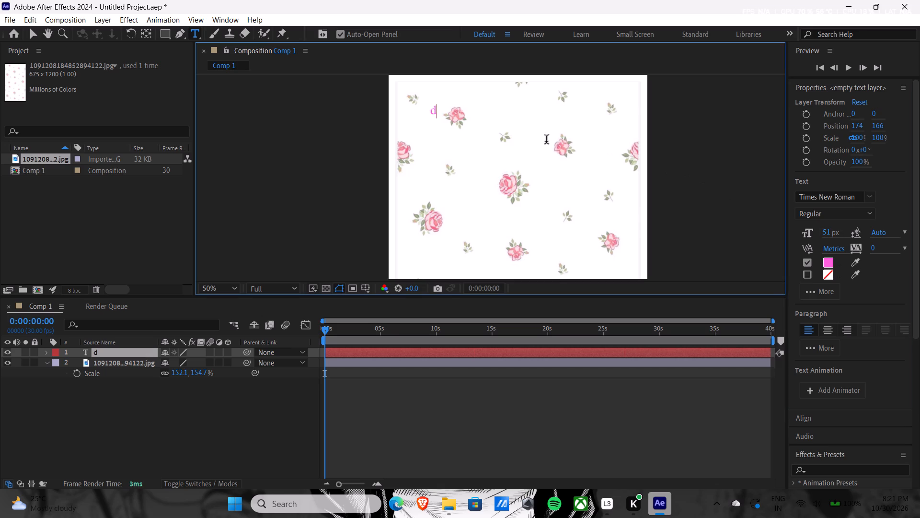
# Erase the trial letter and set the font size of the text layer to 60 px.
pyautogui.moveTo(828, 231); pyautogui.dragTo(828, 232)
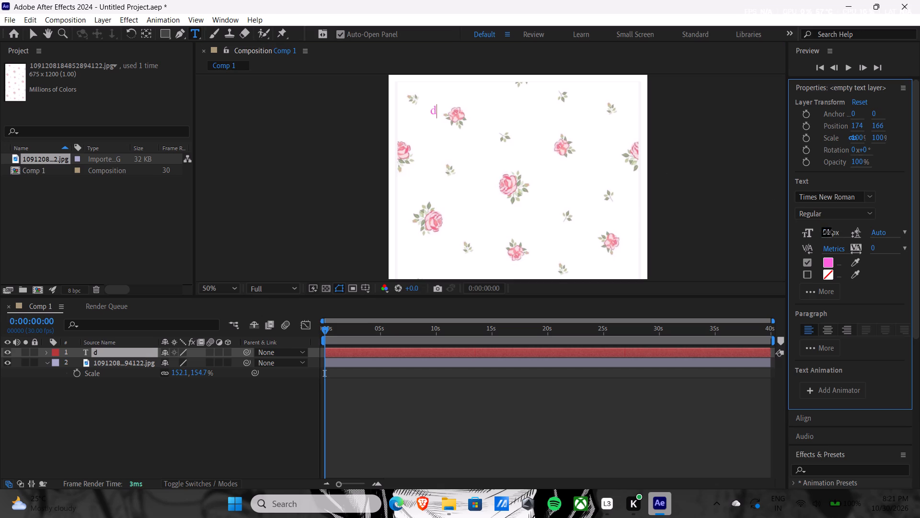
pyautogui.moveTo(828, 232); pyautogui.dragTo(838, 234)
pyautogui.press('BackSpace')
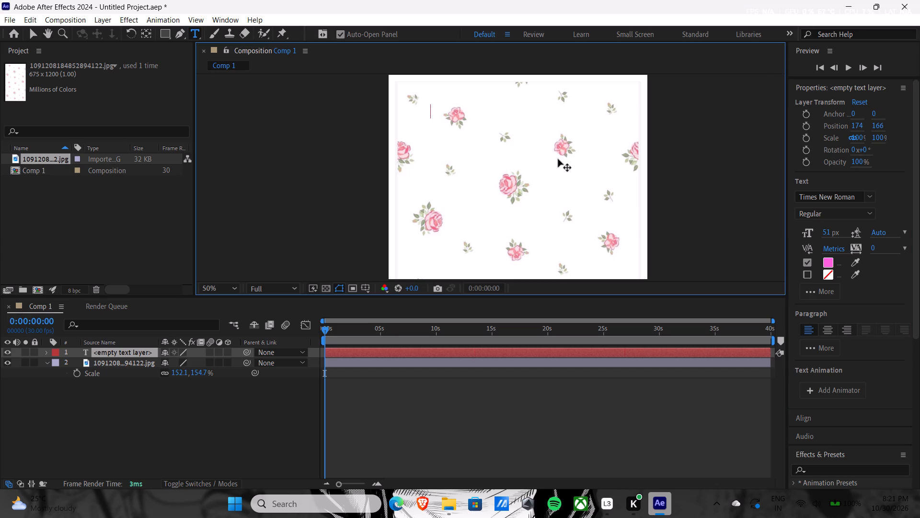
pyautogui.moveTo(828, 237); pyautogui.dragTo(835, 237)
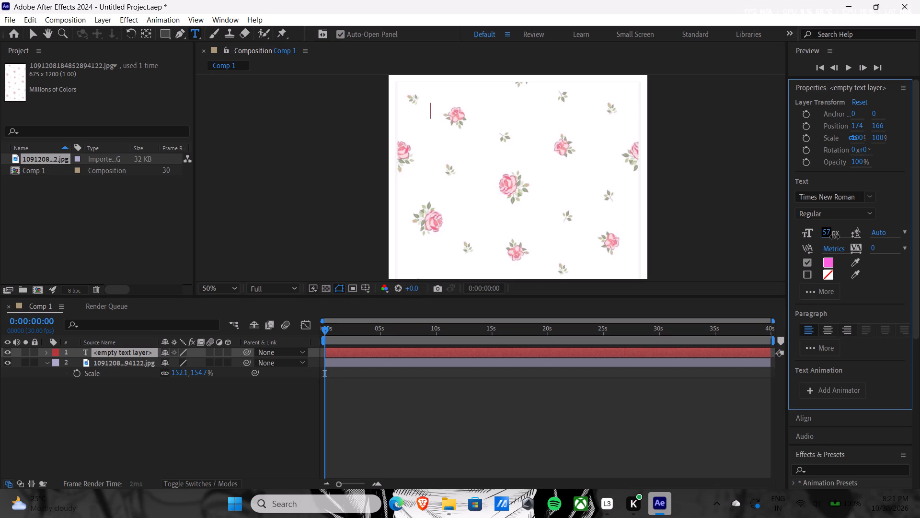
pyautogui.moveTo(835, 237); pyautogui.dragTo(837, 237)
pyautogui.moveTo(837, 237); pyautogui.dragTo(836, 237)
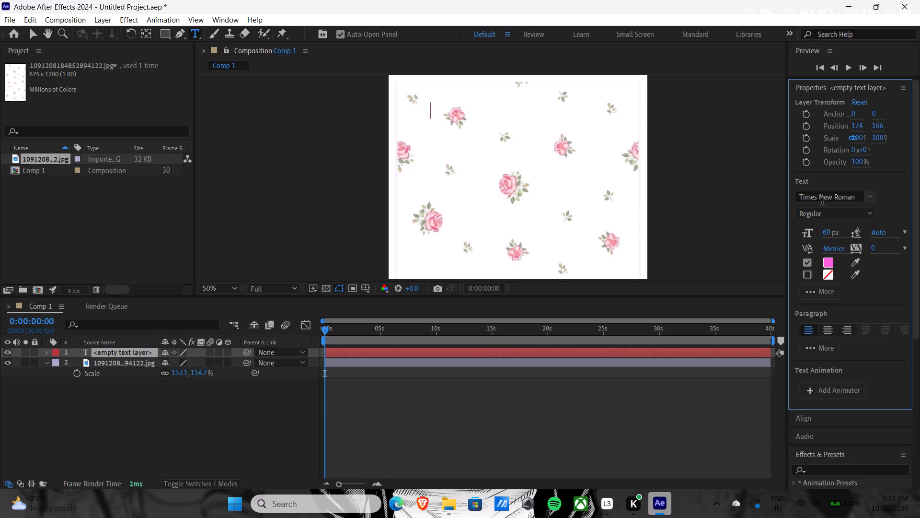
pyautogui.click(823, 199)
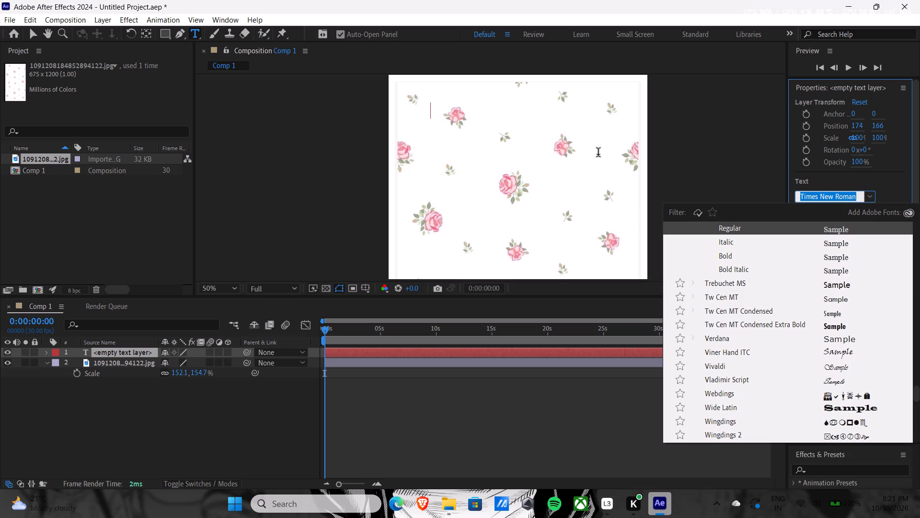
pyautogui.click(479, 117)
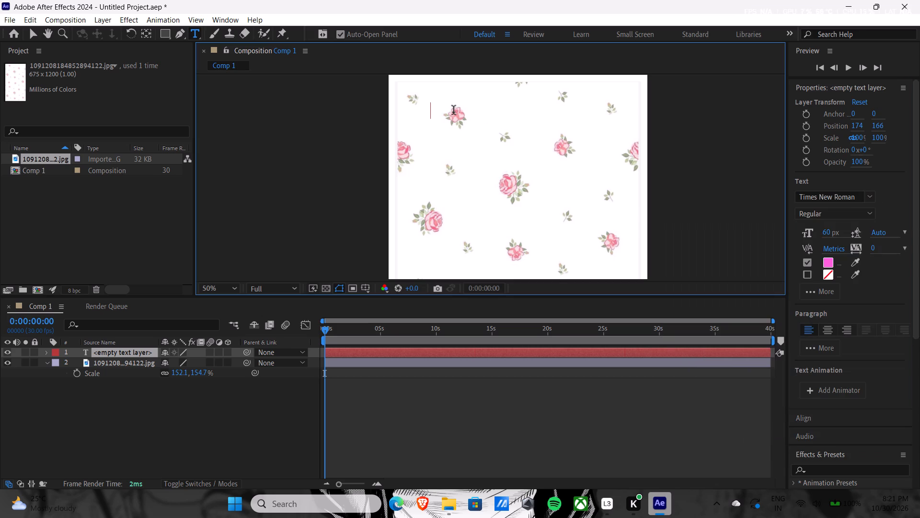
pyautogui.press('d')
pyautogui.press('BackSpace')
# Enter the word "Diwali" in the text layer.
pyautogui.hotkey('shift', 'd')
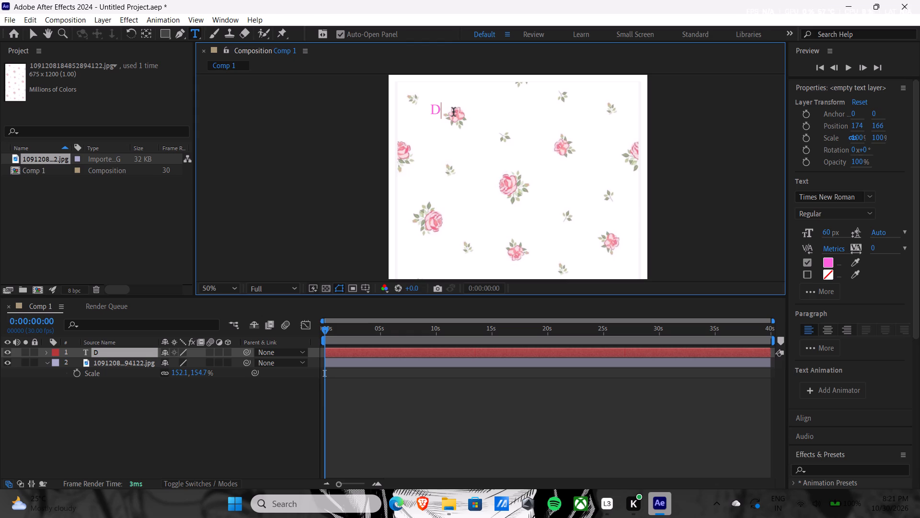
pyautogui.write('iwa')
pyautogui.write('li')
# Continue the text layer's first line after "Diwali" with "is a festival where every person".
pyautogui.press('space')
pyautogui.write('is')
pyautogui.press('space')
pyautogui.write('a')
pyautogui.press('space')
pyautogui.write('festival')
pyautogui.press('space')
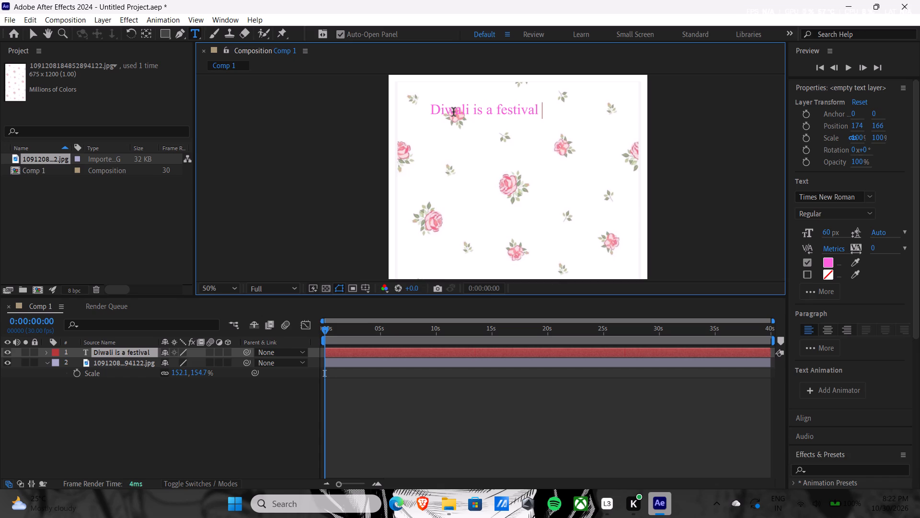
pyautogui.write('where')
pyautogui.press('space')
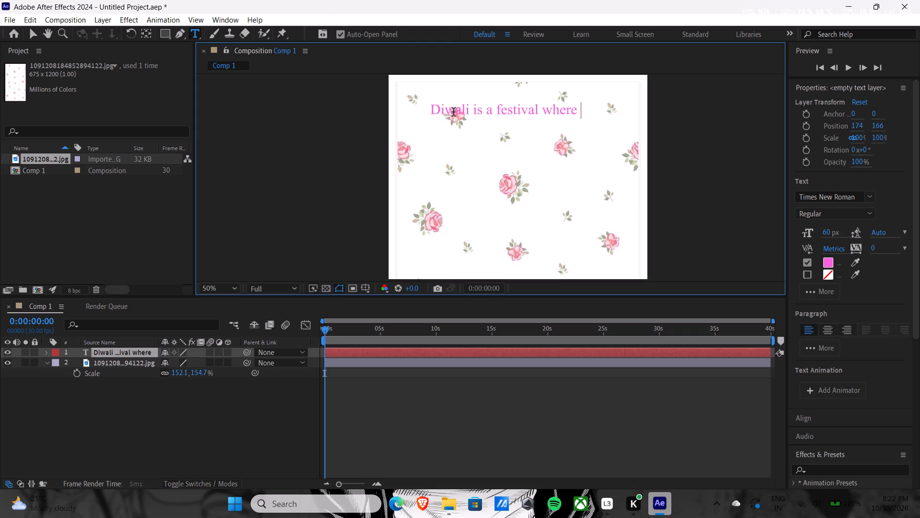
pyautogui.write('every')
pyautogui.press('space')
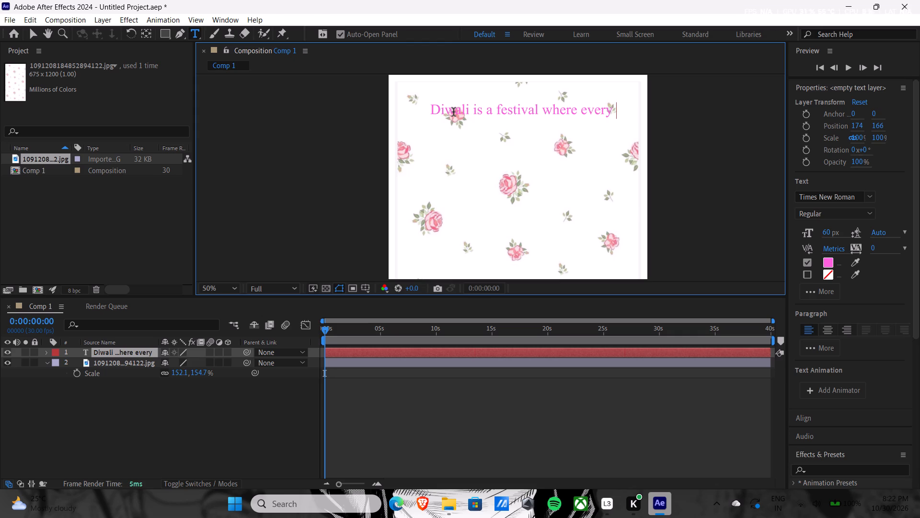
pyautogui.write('person')
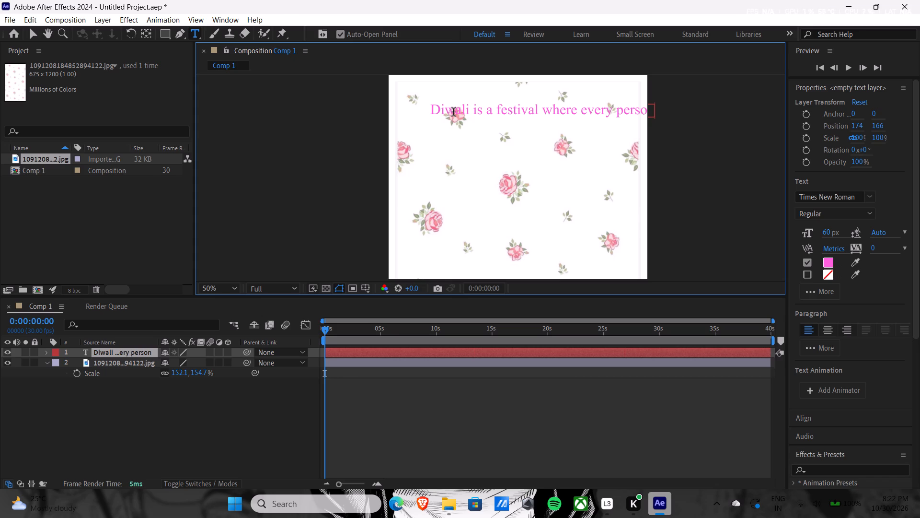
# Add a second line reading "lightens the light," to the text layer.
pyautogui.press('Return')
pyautogui.write('lig')
pyautogui.press('h')
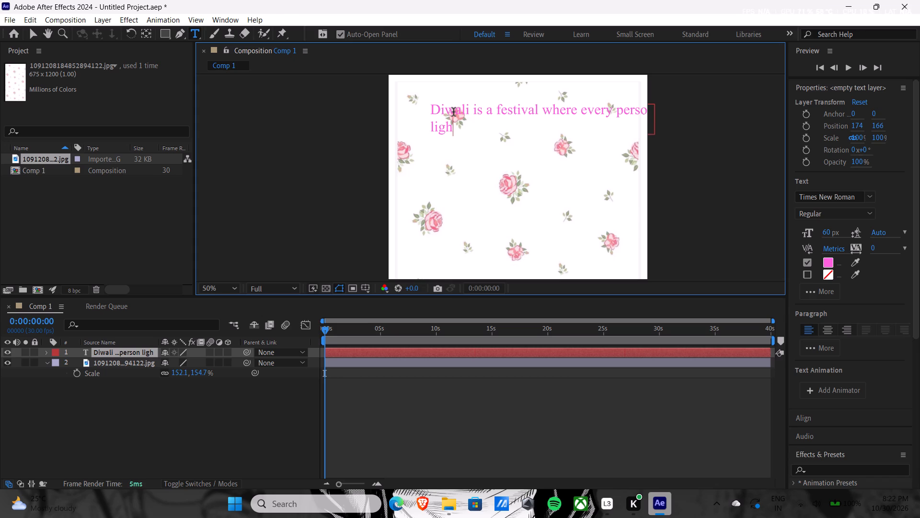
pyautogui.write('tens')
pyautogui.press('space')
pyautogui.write('the')
pyautogui.press('space')
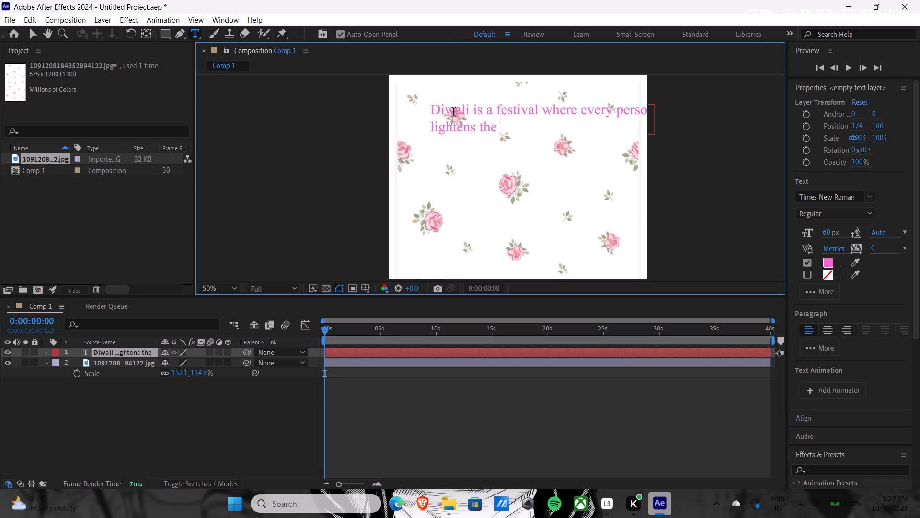
pyautogui.write('light')
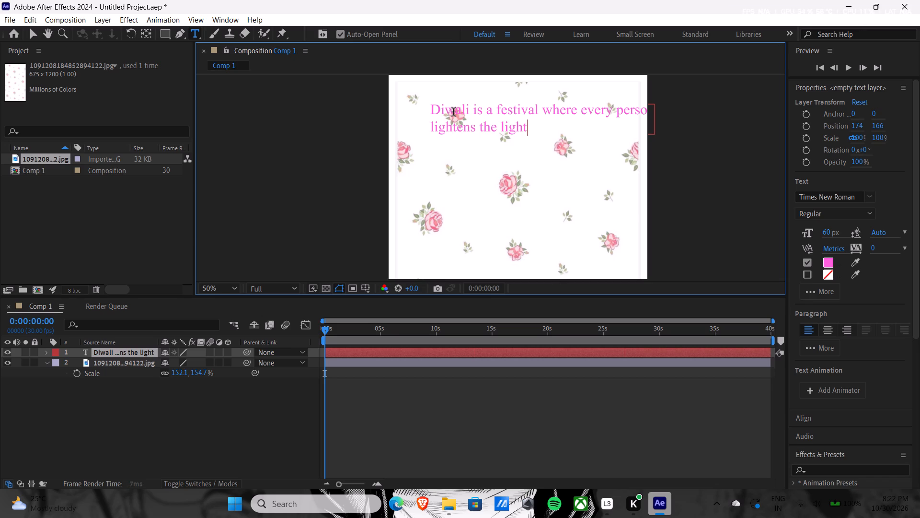
pyautogui.press(',')
# Move the two-line Diwali text up near the composition's top-left corner, to a position of about 50, 114.
pyautogui.click(45, 34)
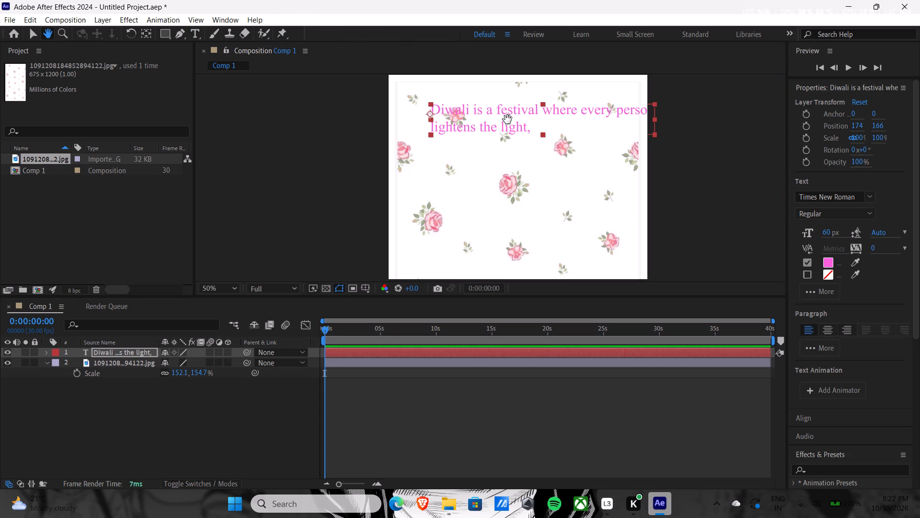
pyautogui.moveTo(509, 118); pyautogui.dragTo(515, 116)
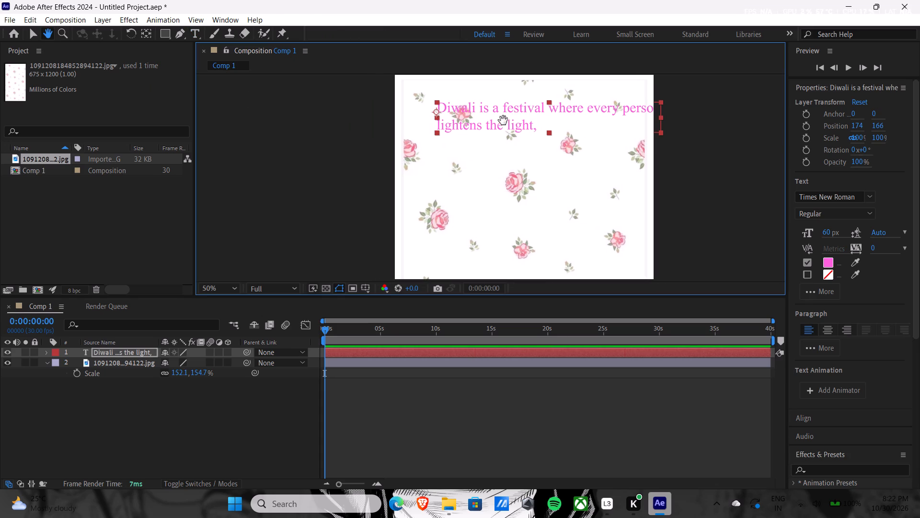
pyautogui.click(498, 130)
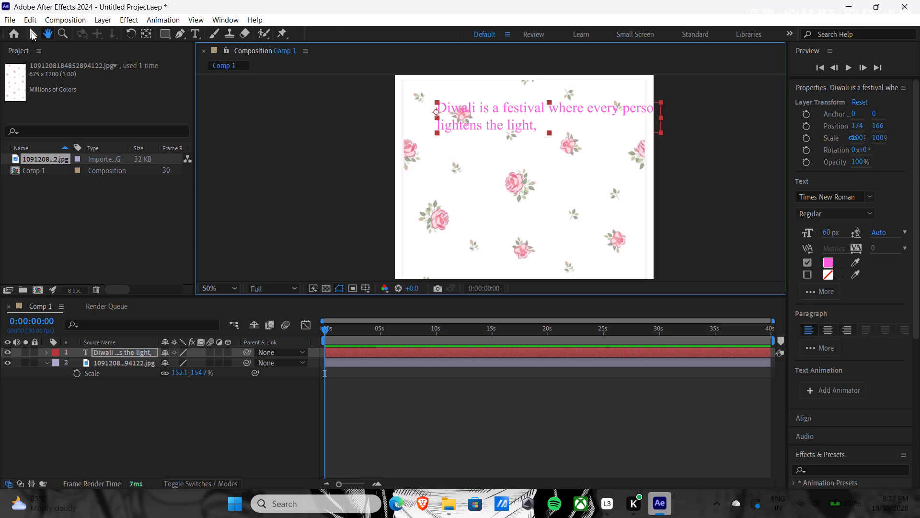
pyautogui.click(32, 32)
pyautogui.moveTo(528, 125); pyautogui.dragTo(507, 124)
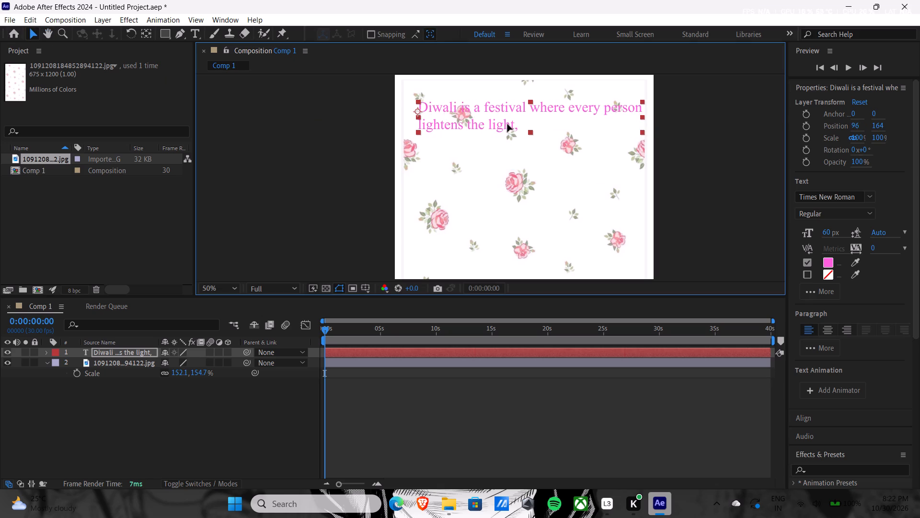
pyautogui.moveTo(507, 124); pyautogui.dragTo(502, 110)
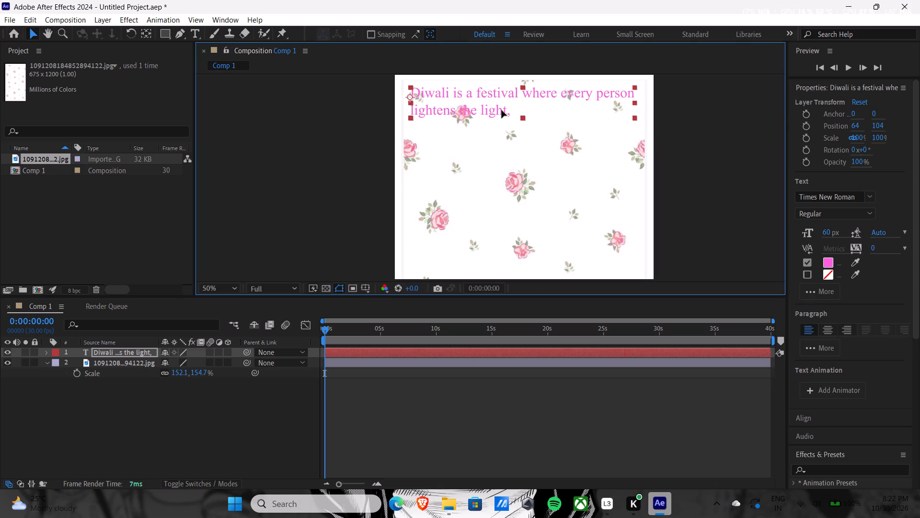
pyautogui.moveTo(502, 110); pyautogui.dragTo(501, 119)
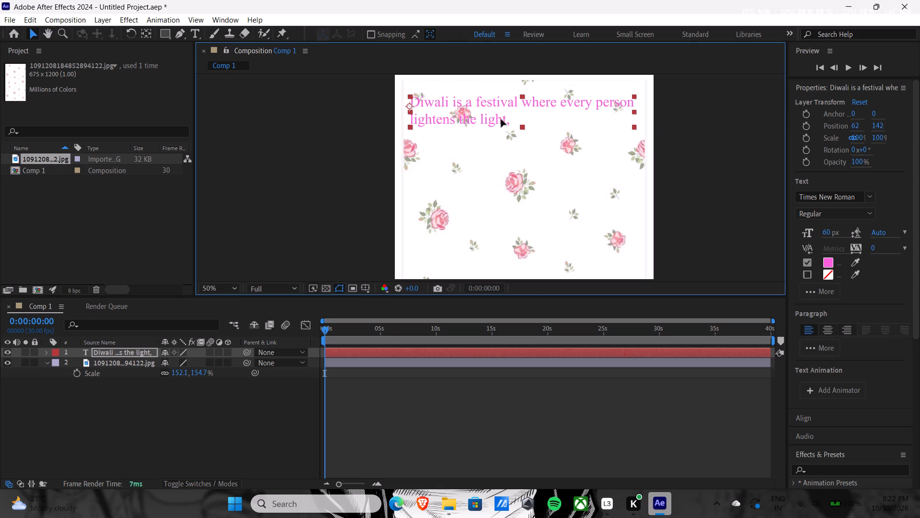
pyautogui.moveTo(501, 119); pyautogui.dragTo(498, 113)
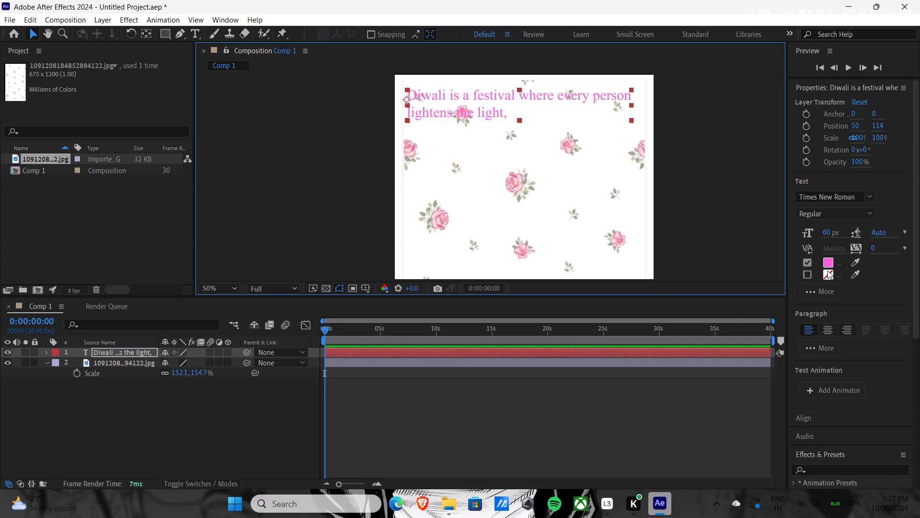
# Change the Diwali text's fill colour to the stronger magenta FF00C7.
pyautogui.click(828, 276)
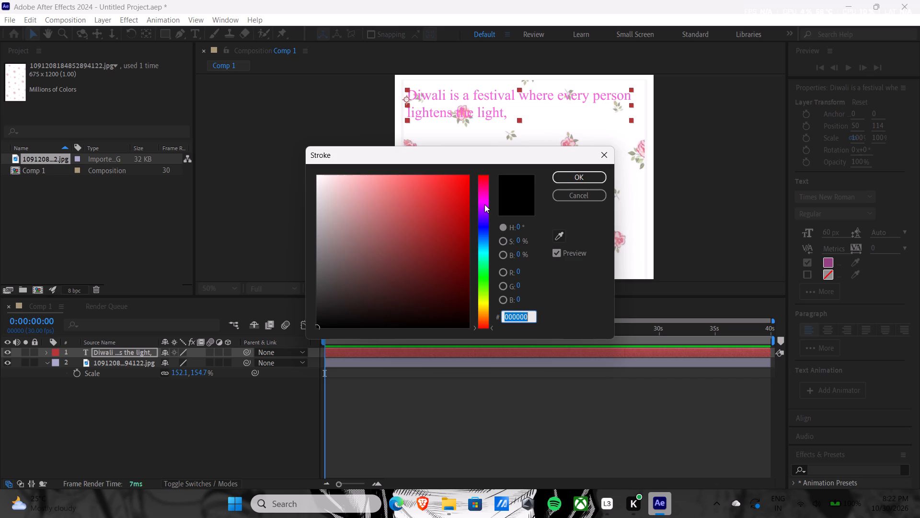
pyautogui.click(609, 153)
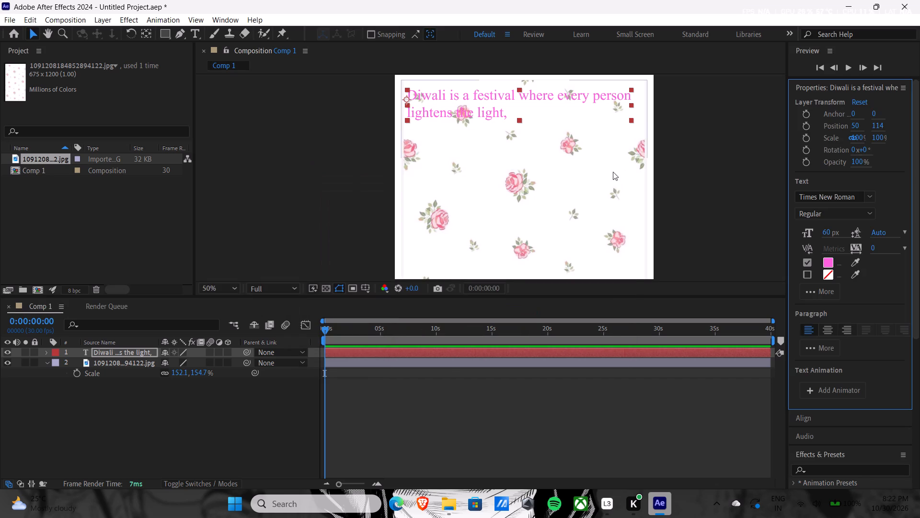
pyautogui.click(829, 263)
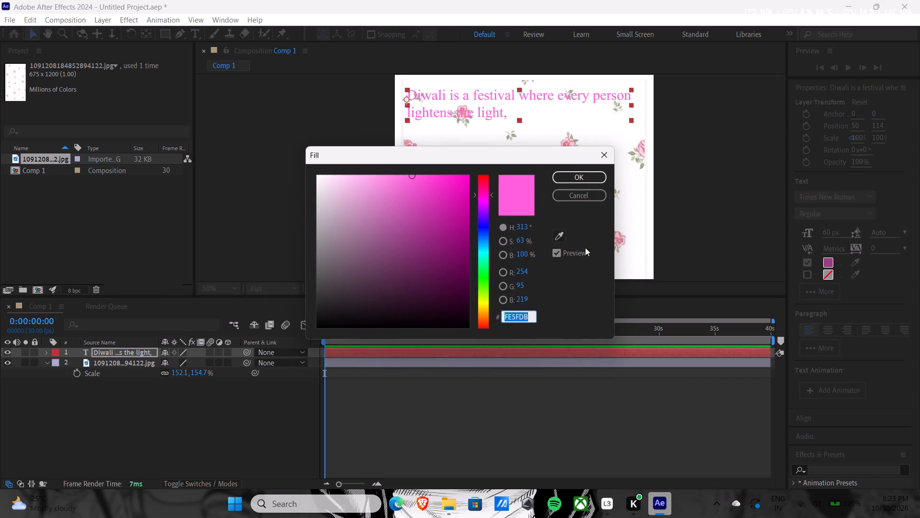
pyautogui.moveTo(429, 184); pyautogui.dragTo(515, 168)
pyautogui.click(584, 179)
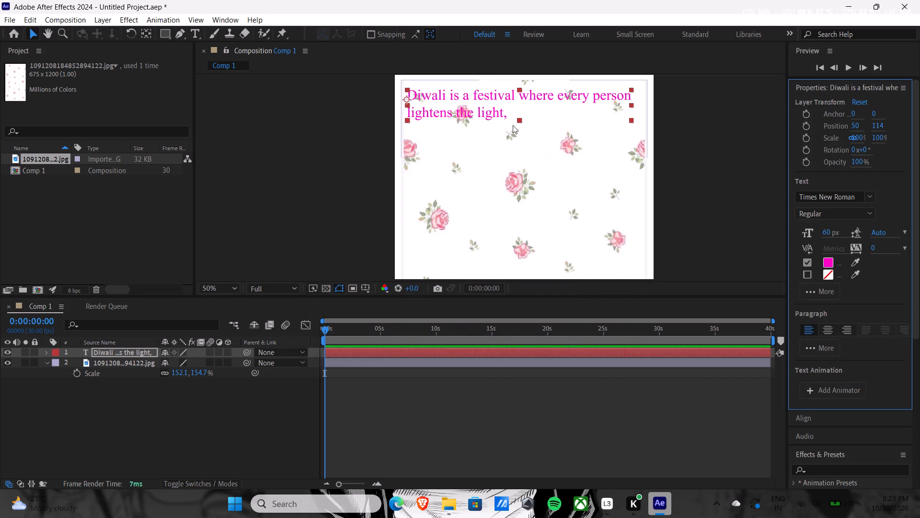
# Nudge the Diwali text slightly up and left to a position of about 46, 108.
pyautogui.click(506, 116)
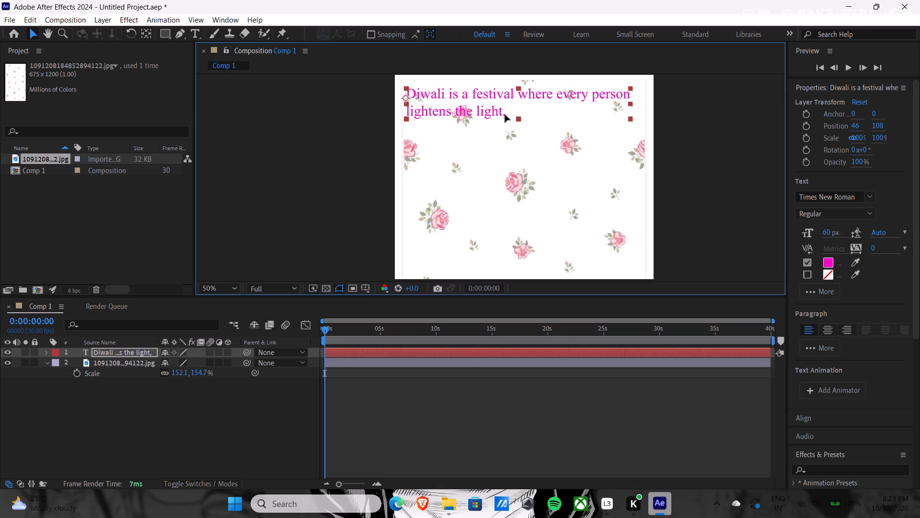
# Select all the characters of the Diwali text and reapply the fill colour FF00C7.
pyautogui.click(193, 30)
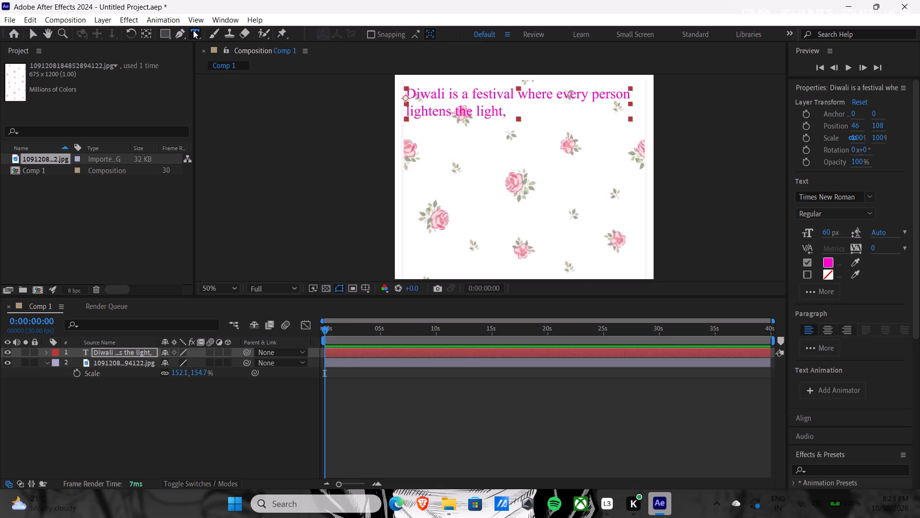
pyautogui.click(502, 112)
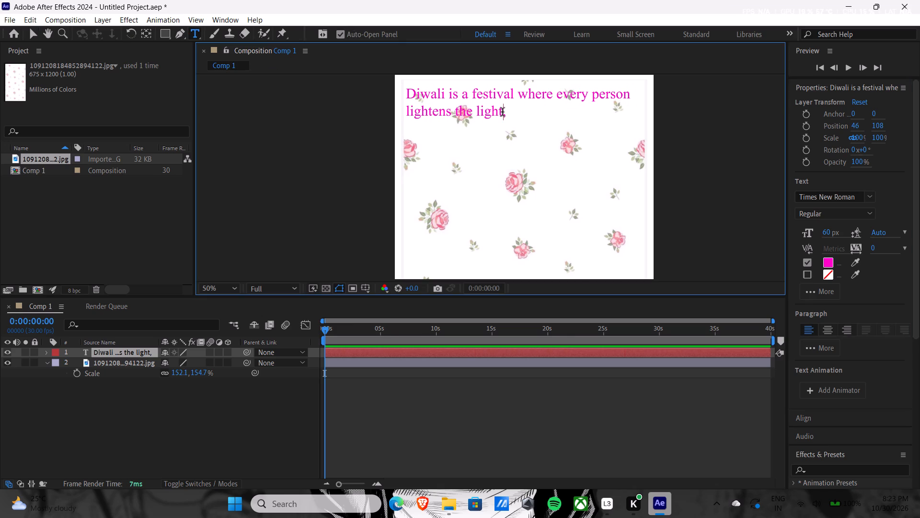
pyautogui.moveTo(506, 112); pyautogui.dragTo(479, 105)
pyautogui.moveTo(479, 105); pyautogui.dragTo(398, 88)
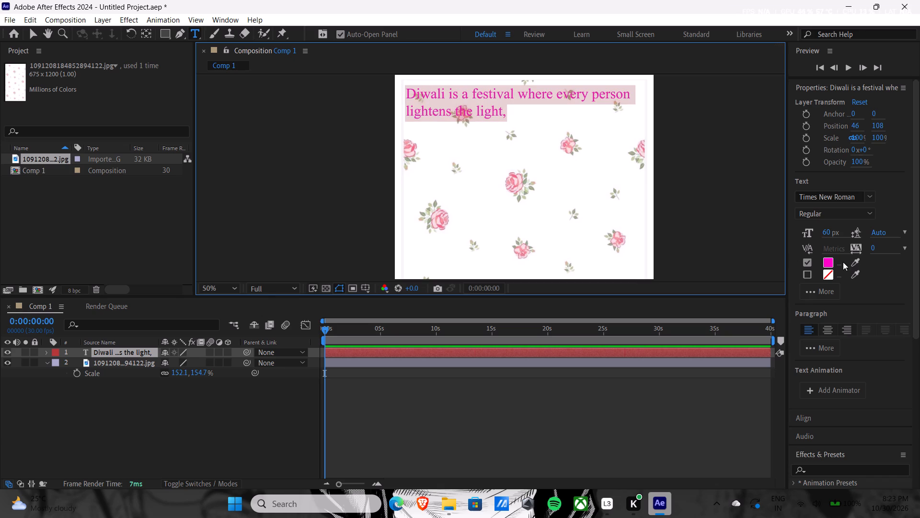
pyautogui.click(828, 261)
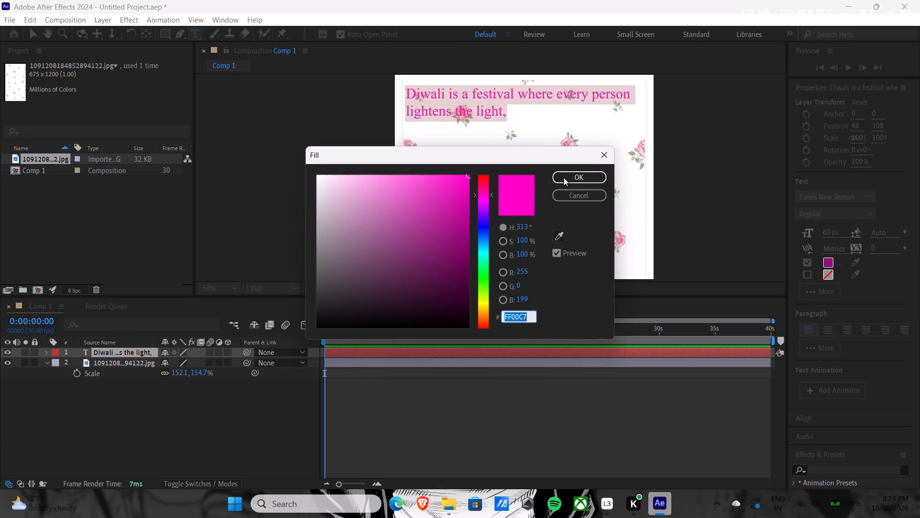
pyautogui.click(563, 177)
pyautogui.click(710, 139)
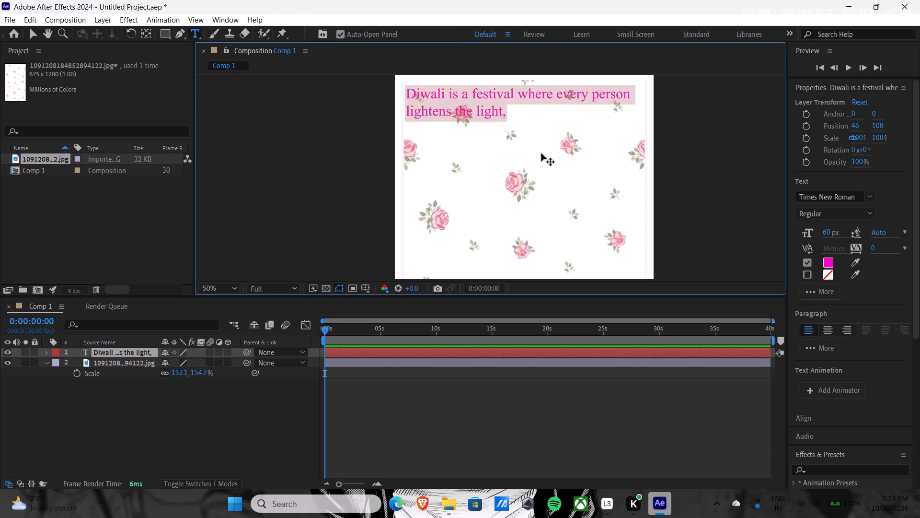
# Delete the floral image layer from the composition.
pyautogui.click(406, 366)
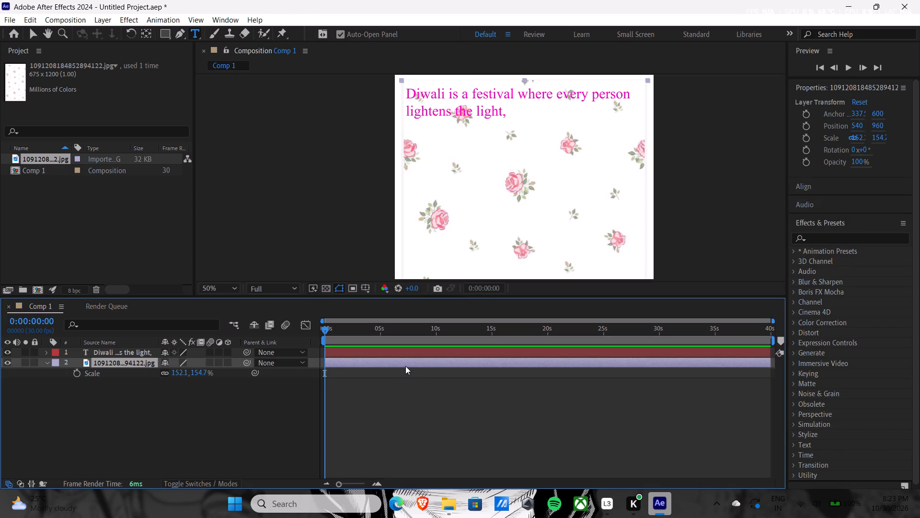
pyautogui.press('Delete')
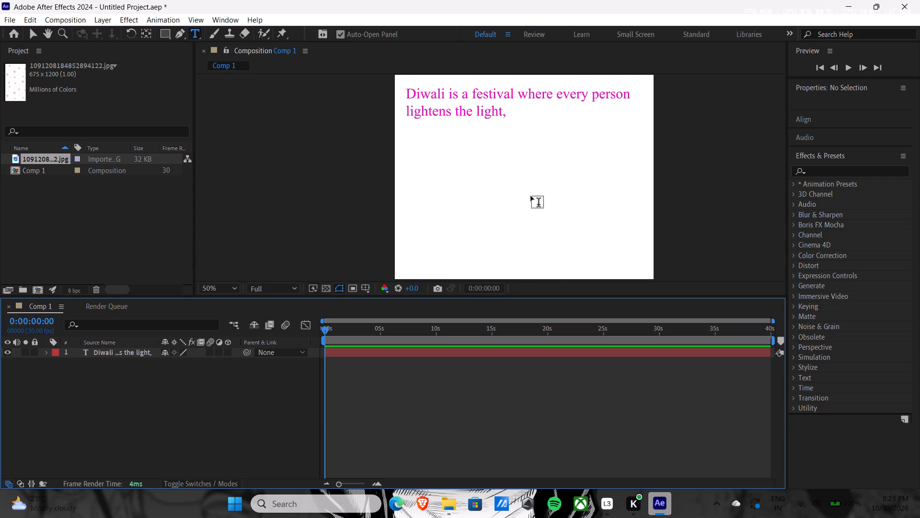
# Create a text layer below the Diwali text, with an empty first line followed by "But for me you're like a diwali".
pyautogui.click(407, 129)
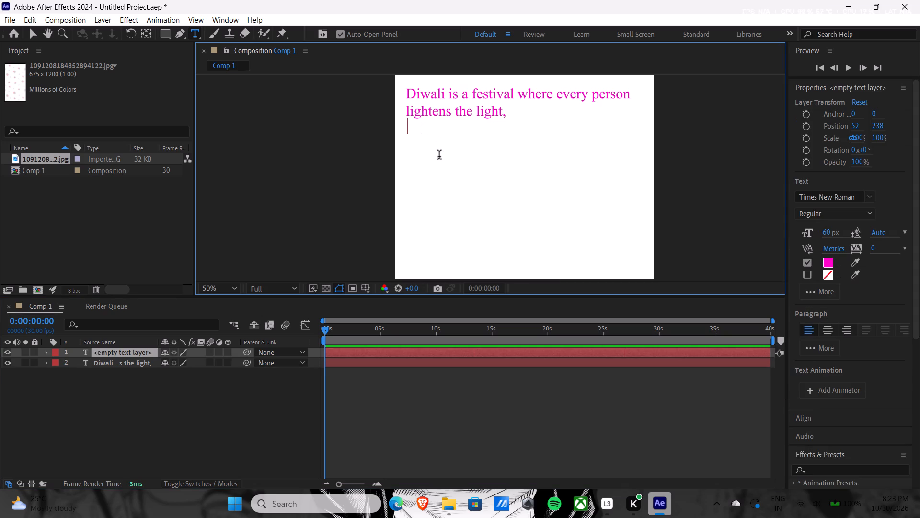
pyautogui.press('Return')
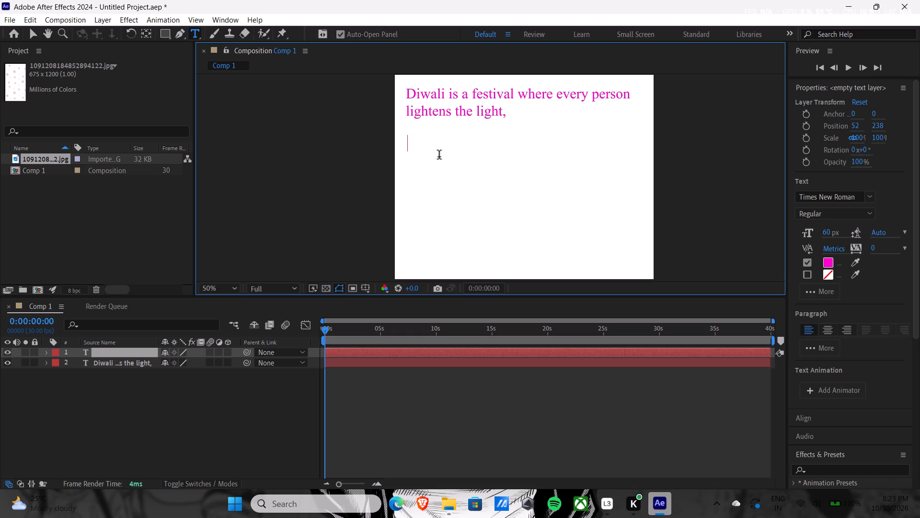
pyautogui.write('Bu')
pyautogui.write('t')
pyautogui.press('space')
pyautogui.write('for')
pyautogui.press('space')
pyautogui.write('me')
pyautogui.press('space')
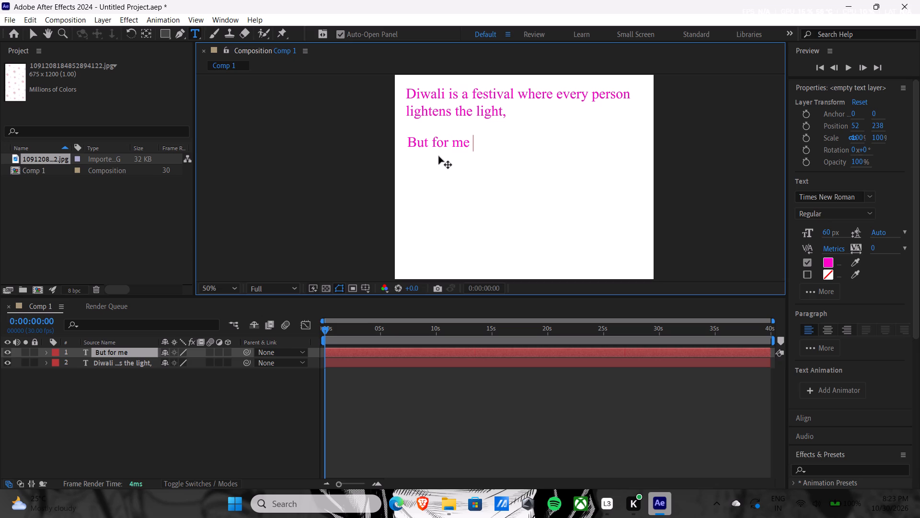
pyautogui.write('you')
pyautogui.press('r')
pyautogui.hotkey('shift', '"')
pyautogui.press('BackSpace')
pyautogui.press("'")
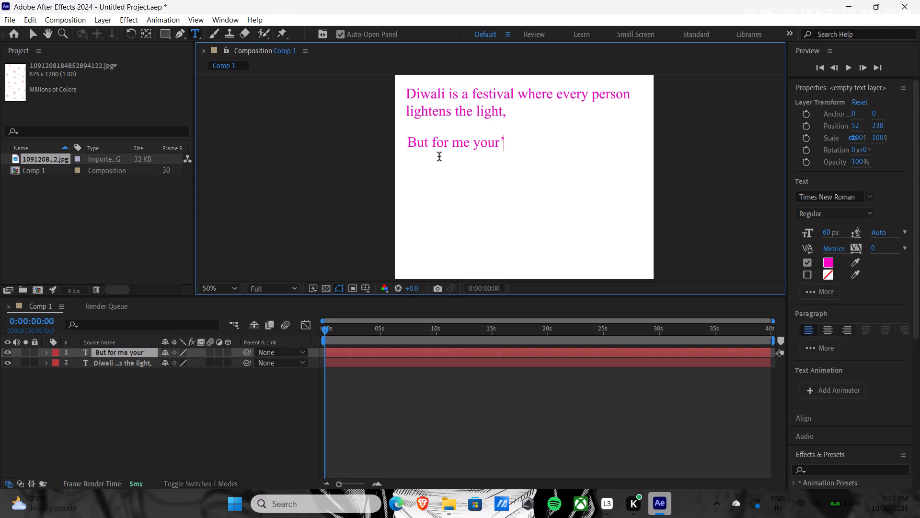
pyautogui.press('e')
pyautogui.press('BackSpace')
pyautogui.press('BackSpace')
pyautogui.press('BackSpace')
pyautogui.press("'")
pyautogui.write('re')
pyautogui.press('space')
pyautogui.write('like')
pyautogui.press('space')
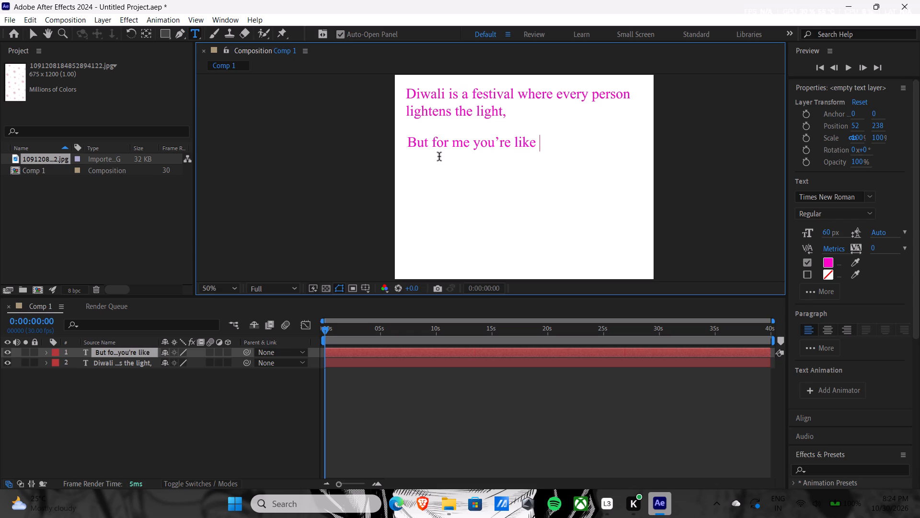
pyautogui.write('a diwali')
pyautogui.press('space')
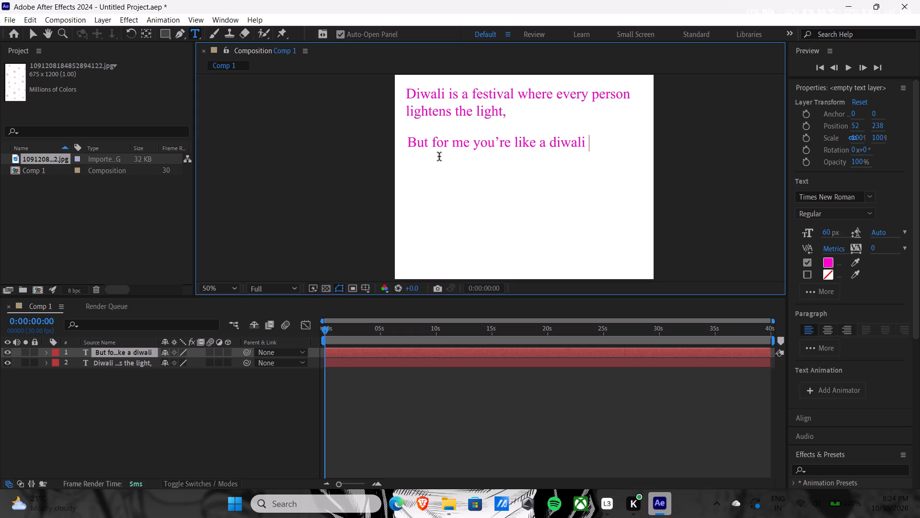
# Add the line "who will brighten my world." beneath "But for me you're like a diwali".
pyautogui.press('Return')
pyautogui.write('wh')
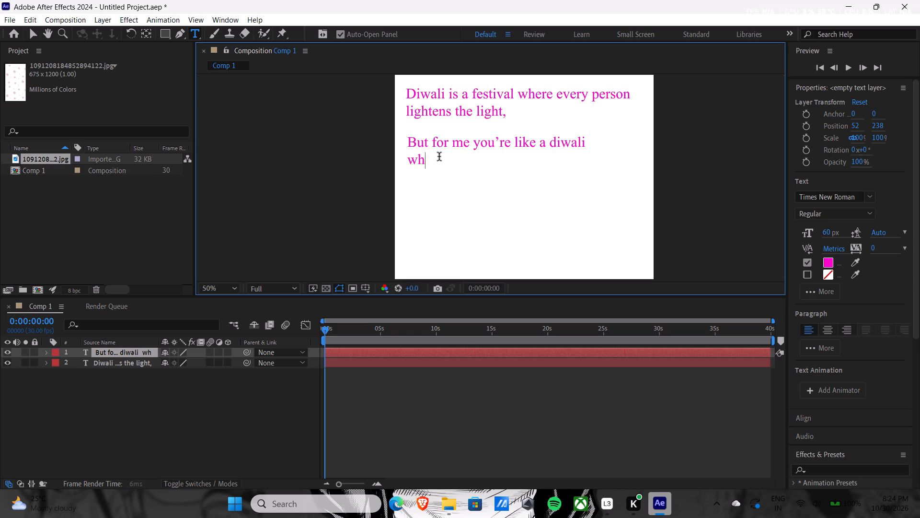
pyautogui.write('o')
pyautogui.press('space')
pyautogui.write('will')
pyautogui.press('space')
pyautogui.write('br')
pyautogui.press('i')
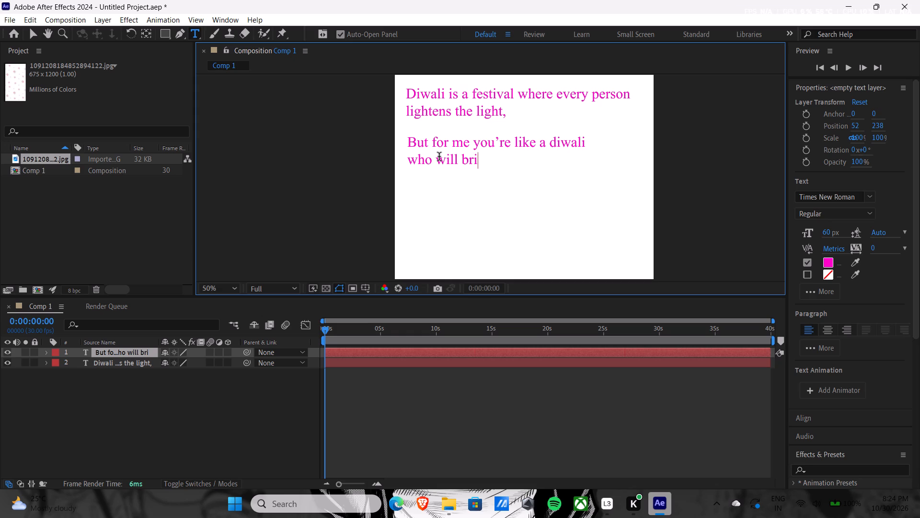
pyautogui.write('ghte')
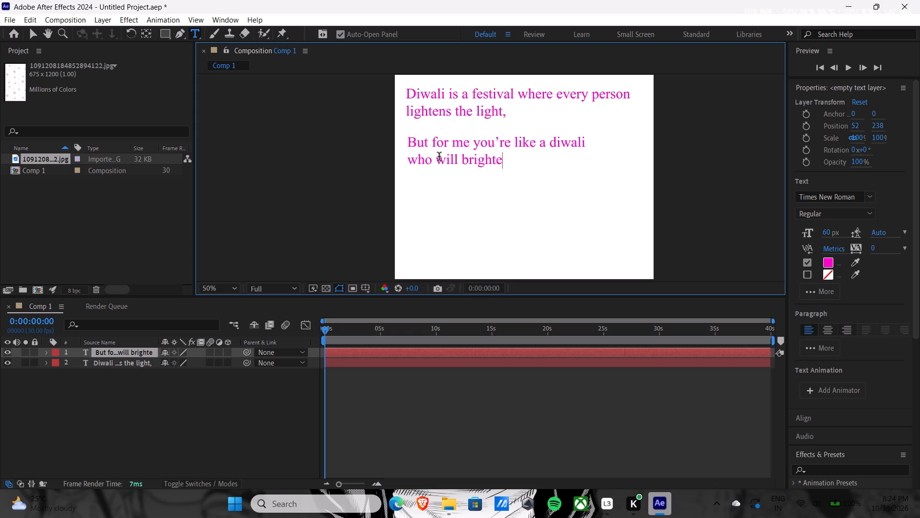
pyautogui.press('space')
pyautogui.press('BackSpace')
pyautogui.write('n my world')
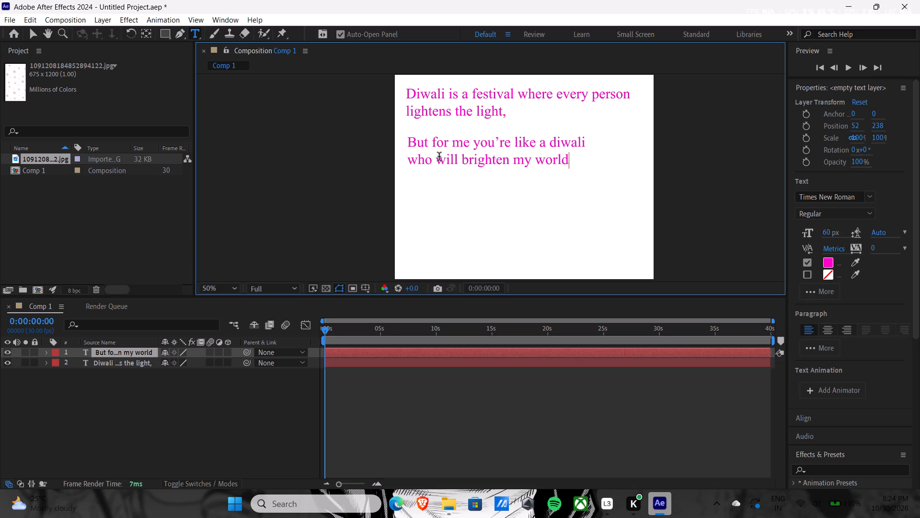
pyautogui.press('.')
# Insert a comma after "diwali" at the end of the "But for me" line.
pyautogui.click(589, 140)
pyautogui.press(',')
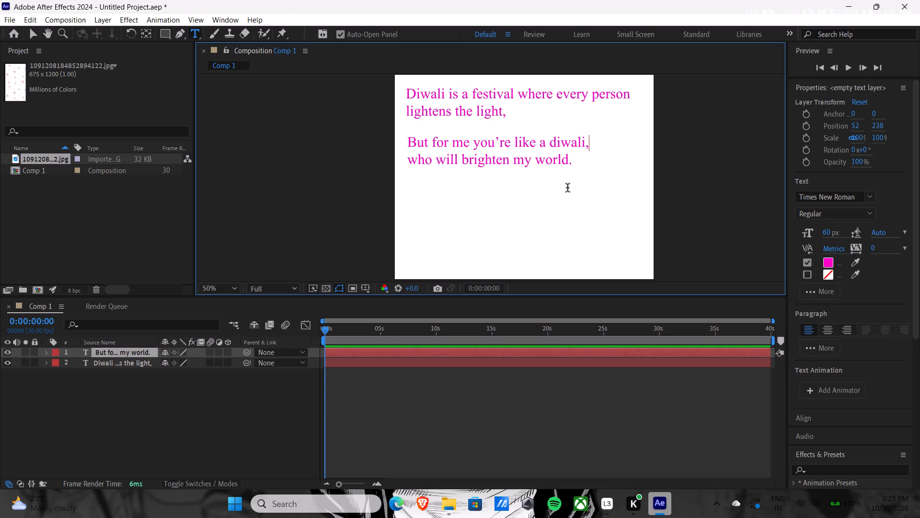
# Leave a blank line after "who will brighten my world." and start a new line with "In a".
pyautogui.click(414, 188)
pyautogui.click(413, 185)
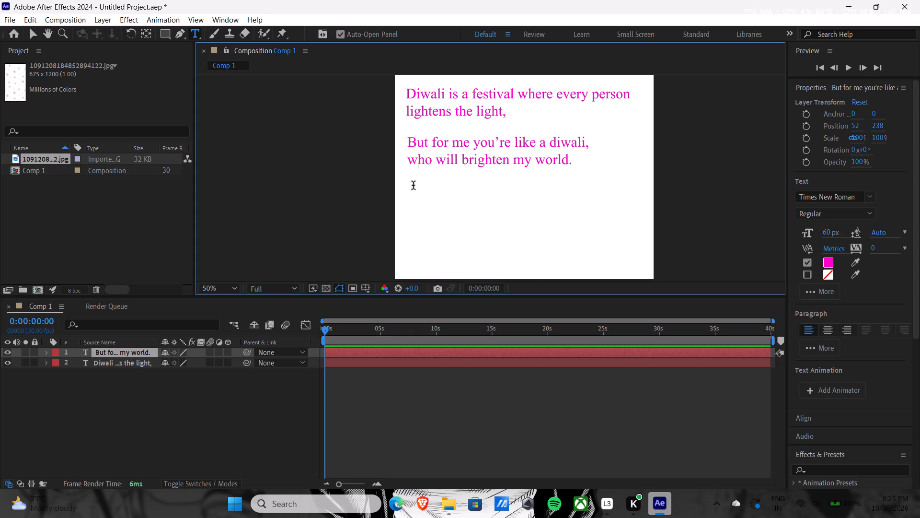
pyautogui.click(577, 164)
pyautogui.press('Return')
pyautogui.press('Return')
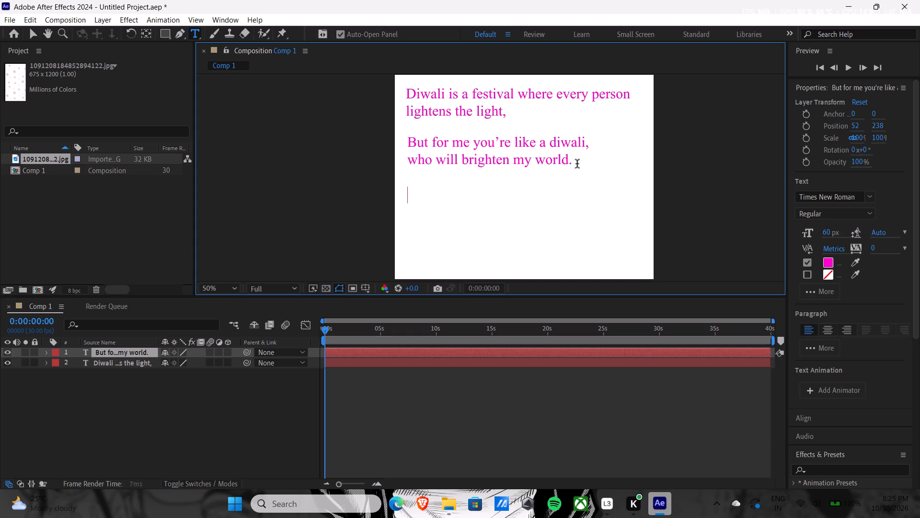
pyautogui.press('i')
pyautogui.press('BackSpace')
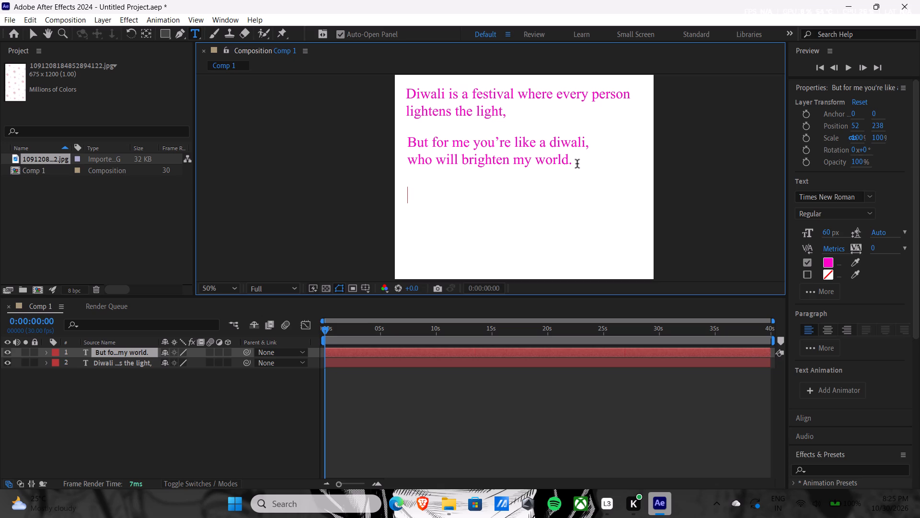
pyautogui.hotkey('shift', 'i')
pyautogui.write('n')
pyautogui.press('space')
pyautogui.write('a')
pyautogui.press('space')
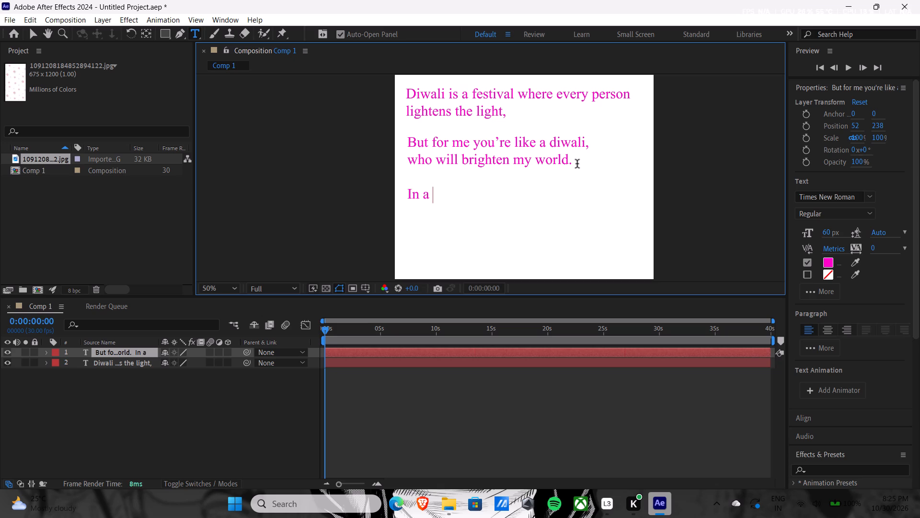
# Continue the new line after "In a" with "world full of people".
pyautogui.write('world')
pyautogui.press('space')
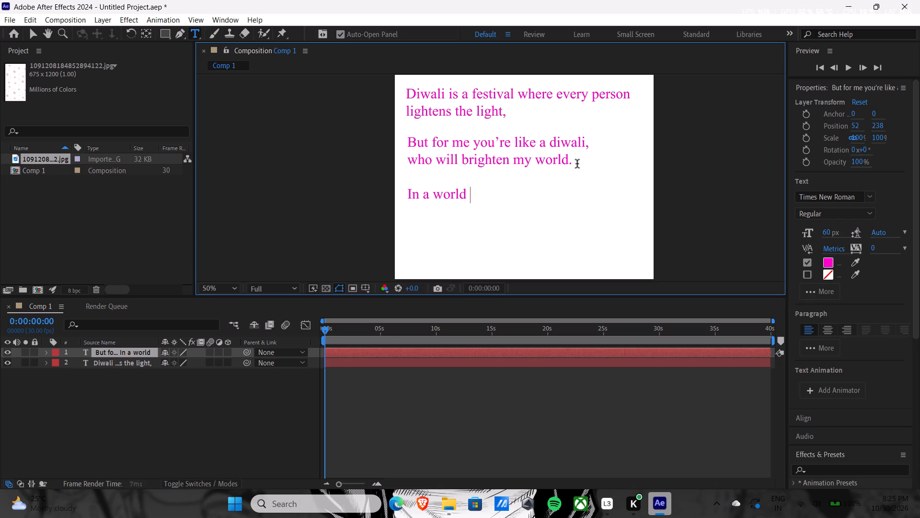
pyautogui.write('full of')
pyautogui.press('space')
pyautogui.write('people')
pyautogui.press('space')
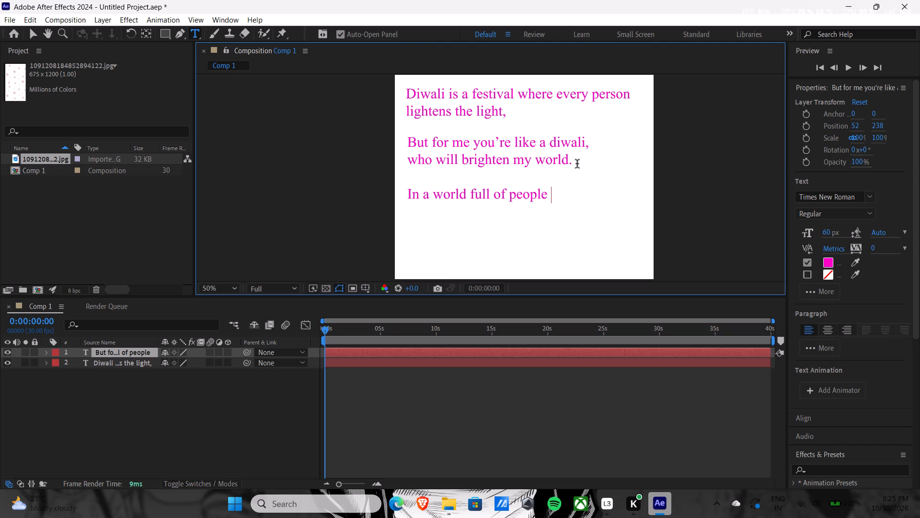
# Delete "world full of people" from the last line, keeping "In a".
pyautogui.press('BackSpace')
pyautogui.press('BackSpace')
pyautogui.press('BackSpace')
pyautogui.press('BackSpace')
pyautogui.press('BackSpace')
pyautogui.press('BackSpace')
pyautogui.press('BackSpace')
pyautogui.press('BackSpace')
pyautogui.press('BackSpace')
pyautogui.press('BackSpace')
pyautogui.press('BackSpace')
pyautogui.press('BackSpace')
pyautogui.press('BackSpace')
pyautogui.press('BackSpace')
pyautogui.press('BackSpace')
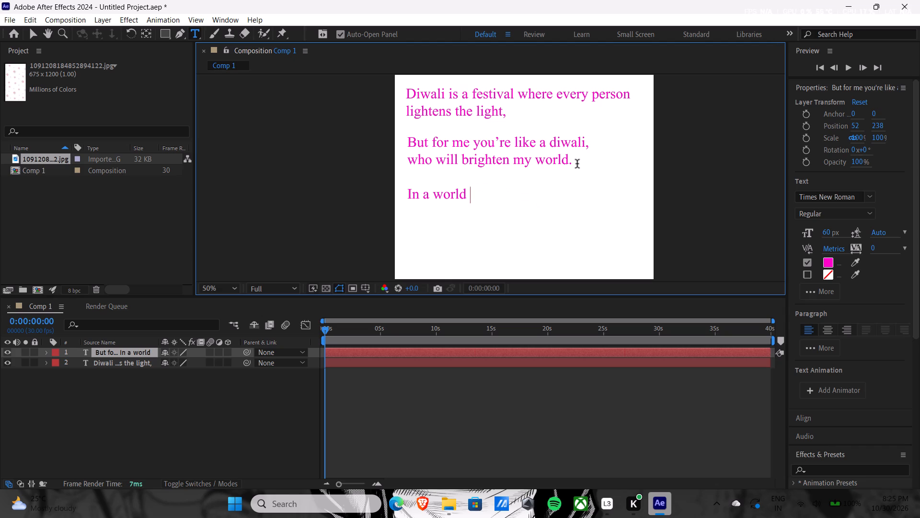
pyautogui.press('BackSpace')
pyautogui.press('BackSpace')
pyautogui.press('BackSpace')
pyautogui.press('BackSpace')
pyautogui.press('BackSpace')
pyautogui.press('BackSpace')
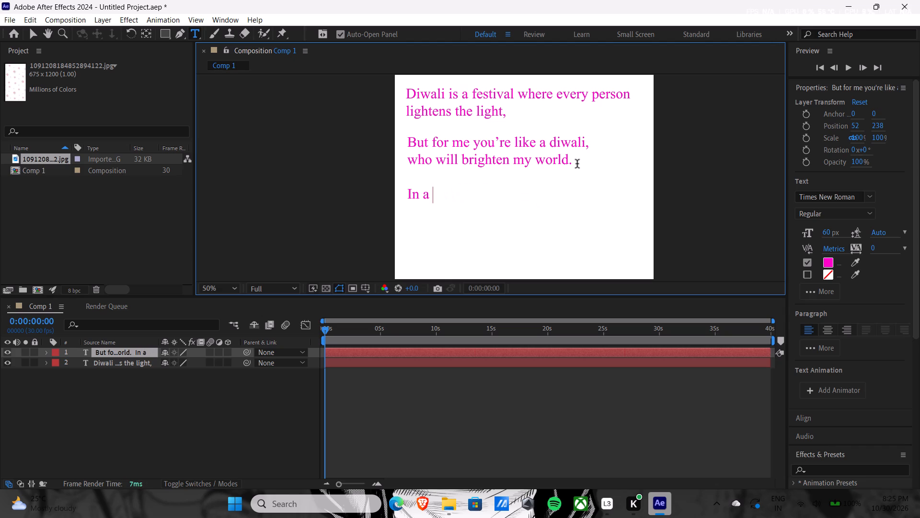
# Continue the last line after "In a" with "universe".
pyautogui.press('e')
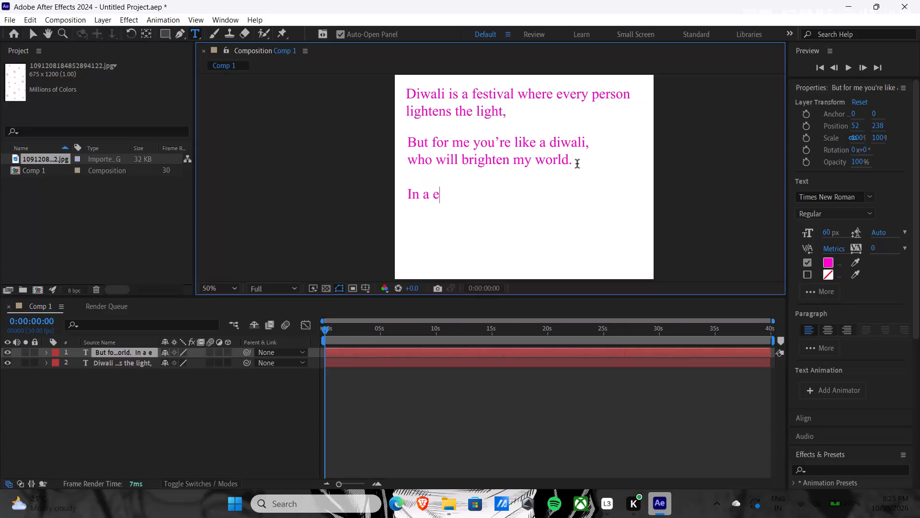
pyautogui.press('BackSpace')
pyautogui.write('universe')
pyautogui.press('space')
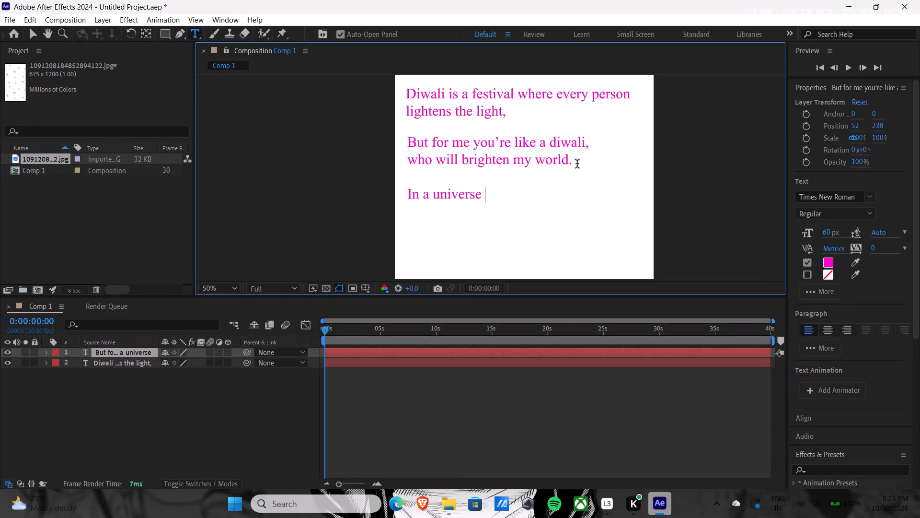
pyautogui.write('eith')
pyautogui.press('space')
pyautogui.press('BackSpace')
pyautogui.press('BackSpace')
pyautogui.press('BackSpace')
pyautogui.press('BackSpace')
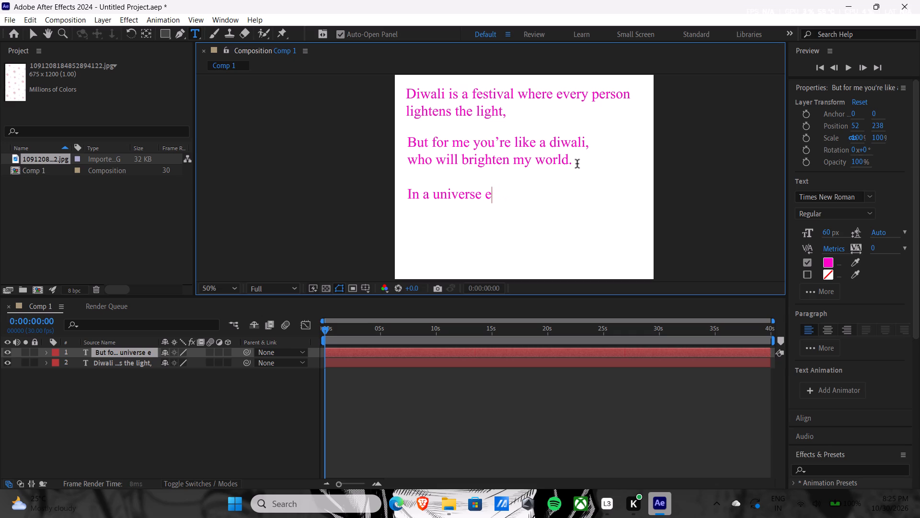
pyautogui.press('BackSpace')
# Complete the line after "In a universe" with "with full of creativity," and start a new line beneath it.
pyautogui.write('with full of')
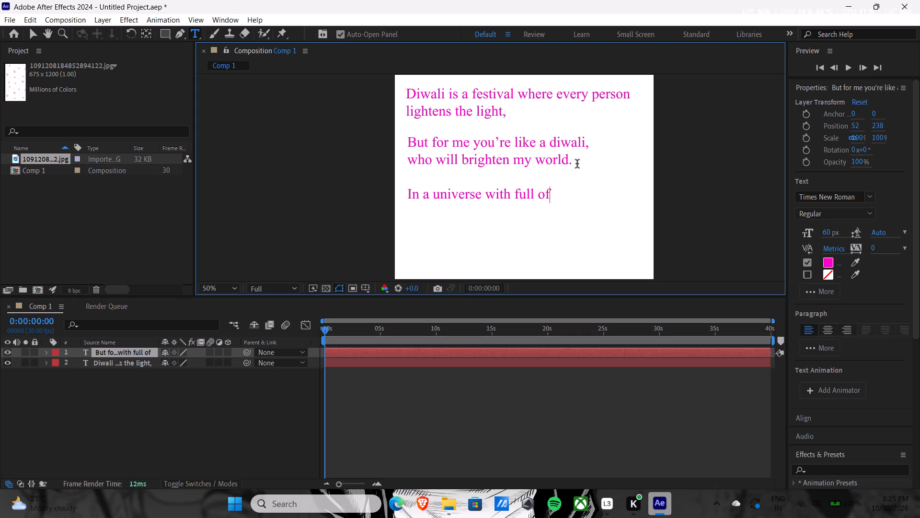
pyautogui.press('space')
pyautogui.write('creatib')
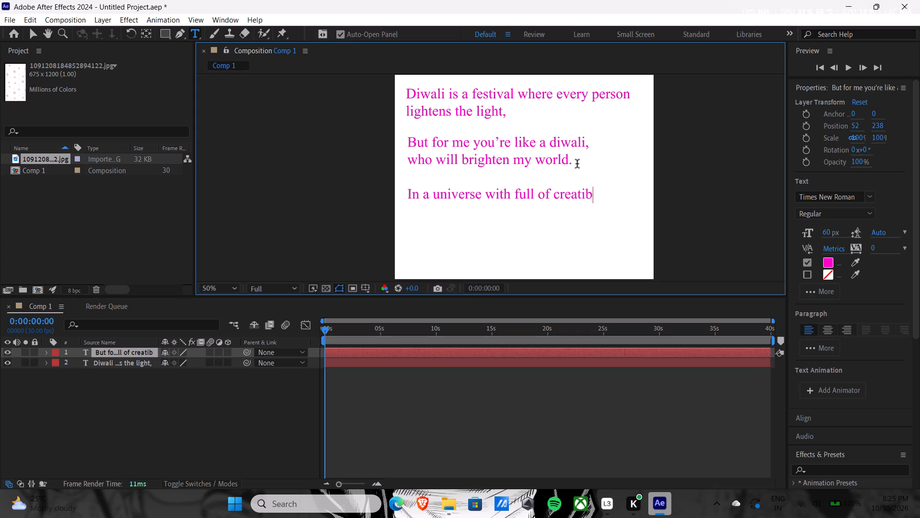
pyautogui.press('BackSpace')
pyautogui.write('vity')
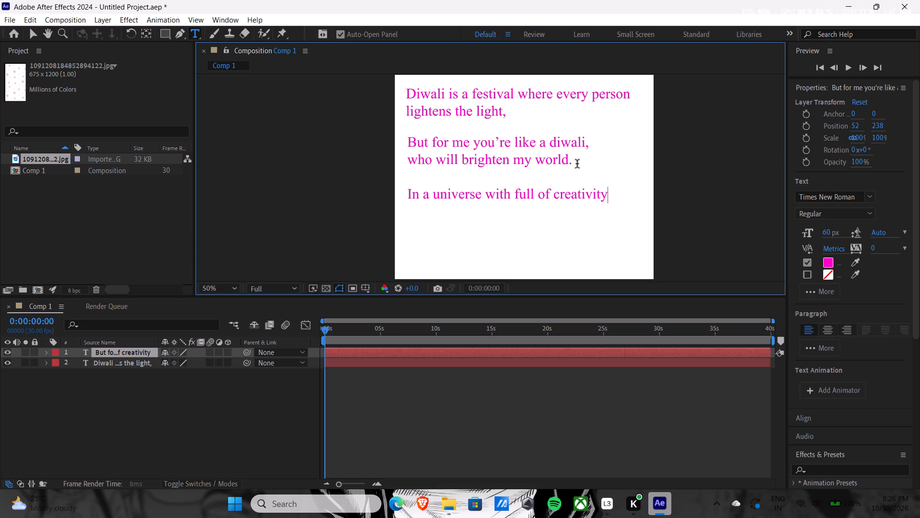
pyautogui.press(',')
pyautogui.press('Return')
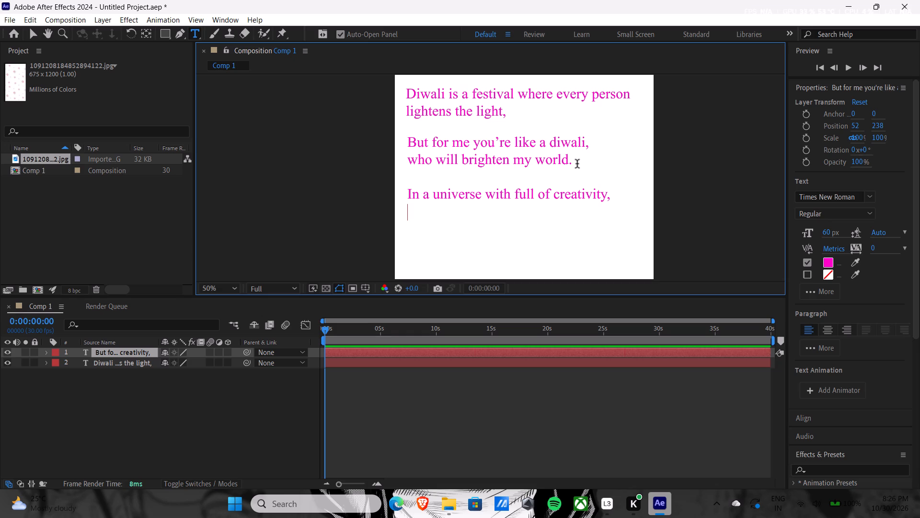
# Begin the line below "In a universe with full of creativity," with "i want".
pyautogui.press('i')
pyautogui.press('BackSpace')
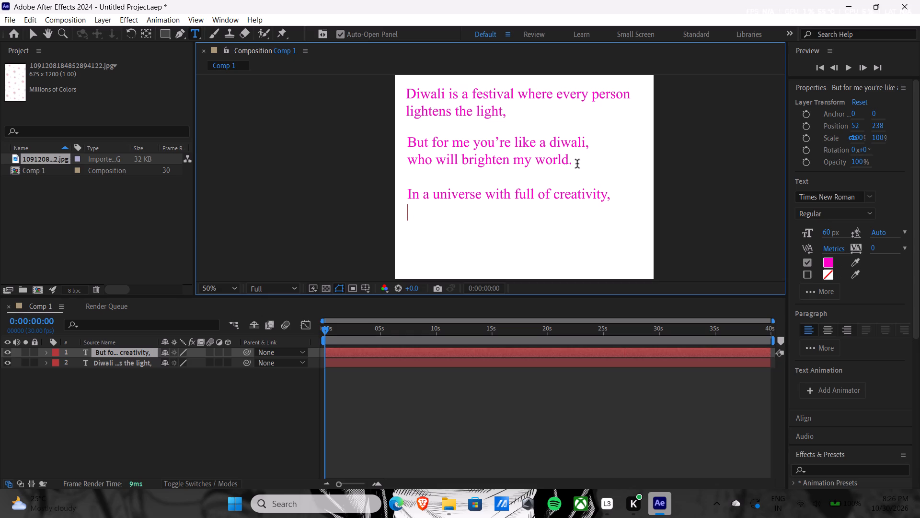
pyautogui.write('i want')
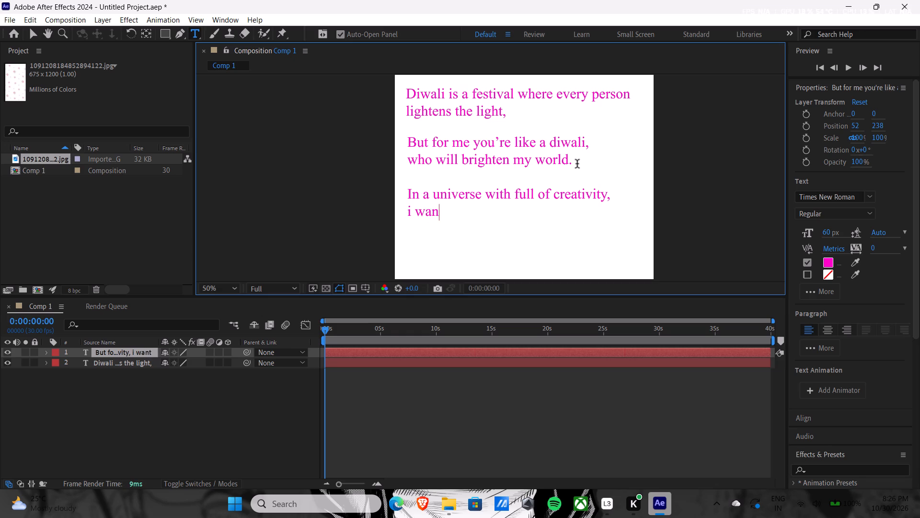
pyautogui.press('space')
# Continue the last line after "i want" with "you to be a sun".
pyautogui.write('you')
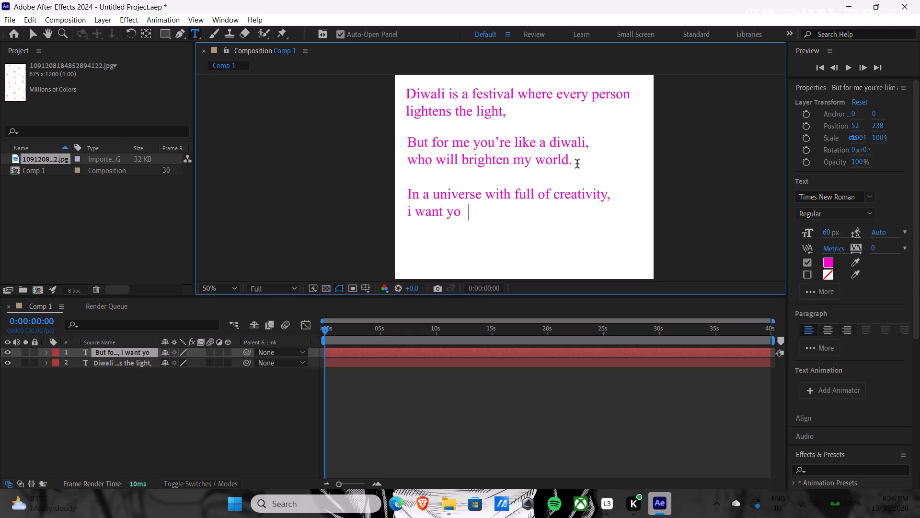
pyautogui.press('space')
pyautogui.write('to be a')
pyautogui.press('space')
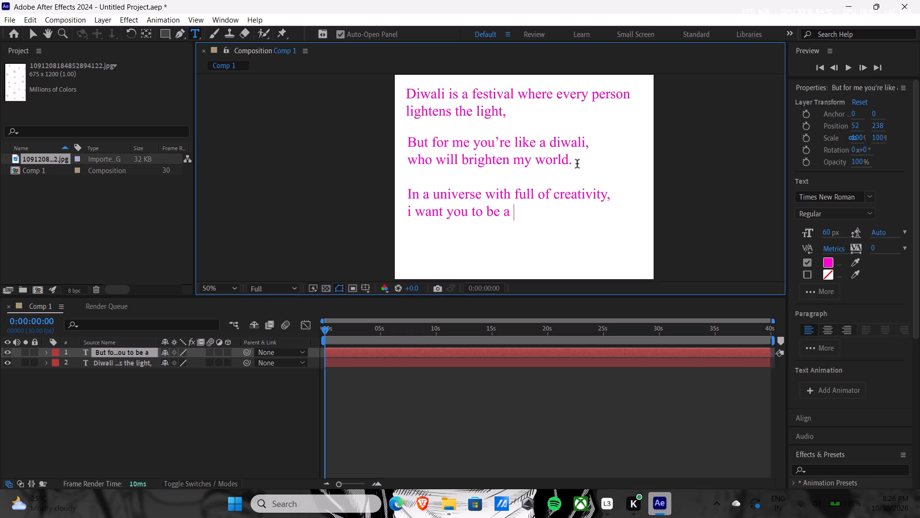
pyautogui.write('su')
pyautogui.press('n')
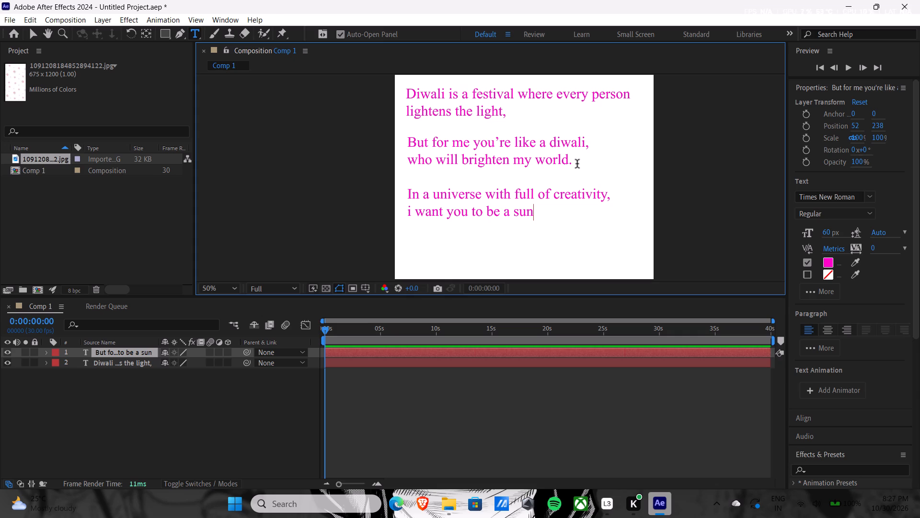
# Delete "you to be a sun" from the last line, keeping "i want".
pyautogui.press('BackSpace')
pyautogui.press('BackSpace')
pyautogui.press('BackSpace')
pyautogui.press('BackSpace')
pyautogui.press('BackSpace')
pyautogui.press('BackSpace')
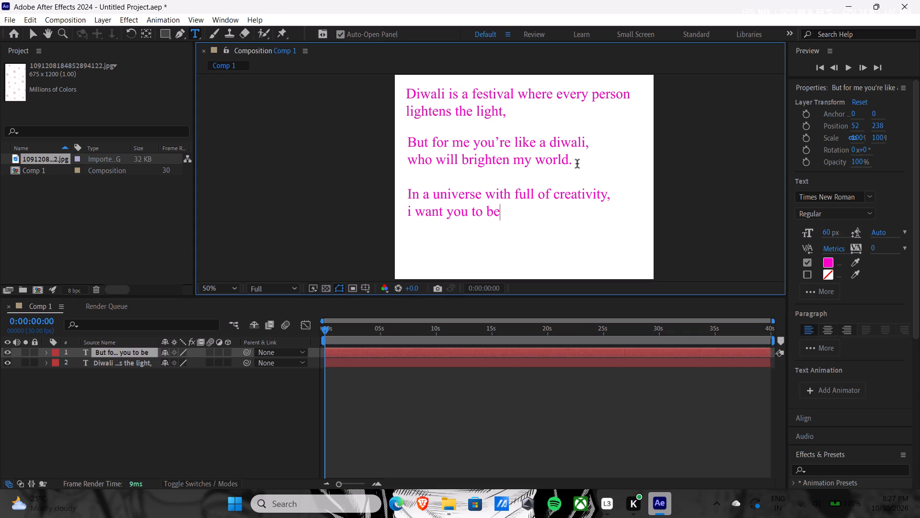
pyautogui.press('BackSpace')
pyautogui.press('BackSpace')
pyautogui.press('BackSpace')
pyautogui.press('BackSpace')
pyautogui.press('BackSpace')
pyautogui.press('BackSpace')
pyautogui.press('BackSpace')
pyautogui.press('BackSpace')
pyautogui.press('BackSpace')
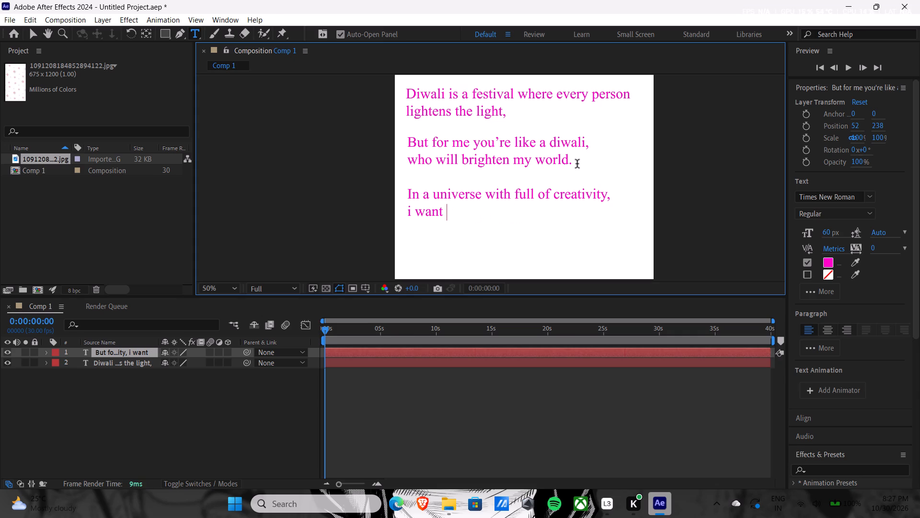
# Continue the last line after "i want" with "to be a sun".
pyautogui.write('to')
pyautogui.press('space')
pyautogui.write('be')
pyautogui.press('space')
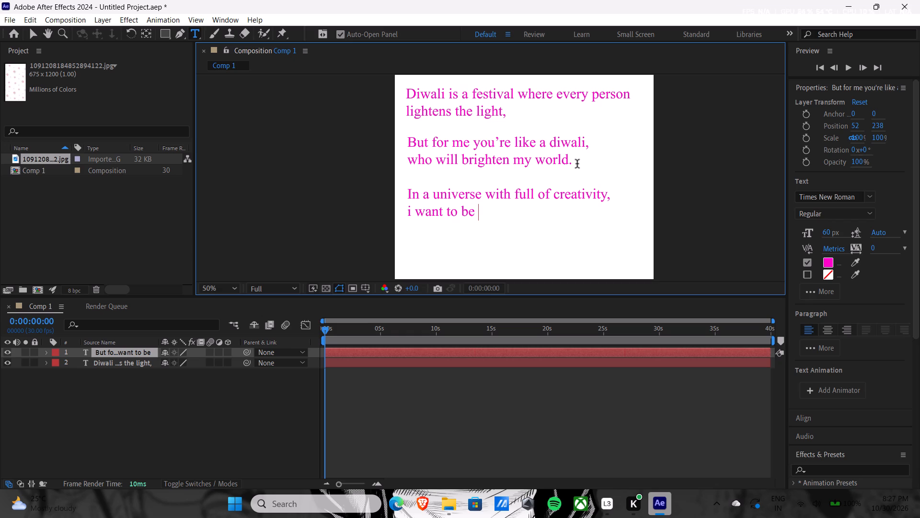
pyautogui.write('a')
pyautogui.press('space')
pyautogui.write('sun')
pyautogui.press('space')
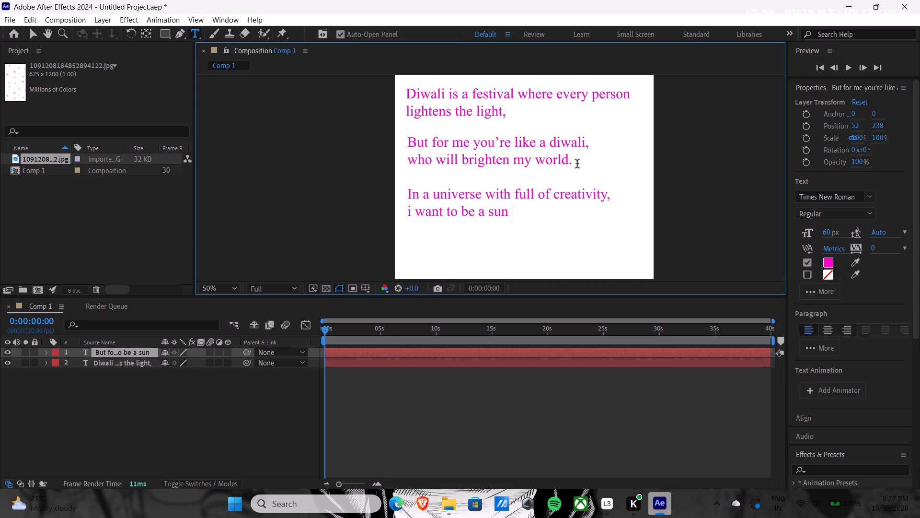
# Extend the last line after "i want to be a sun" with "and i want you".
pyautogui.write('and')
pyautogui.press('space')
pyautogui.write('i want you')
pyautogui.press('space')
pyautogui.write('to')
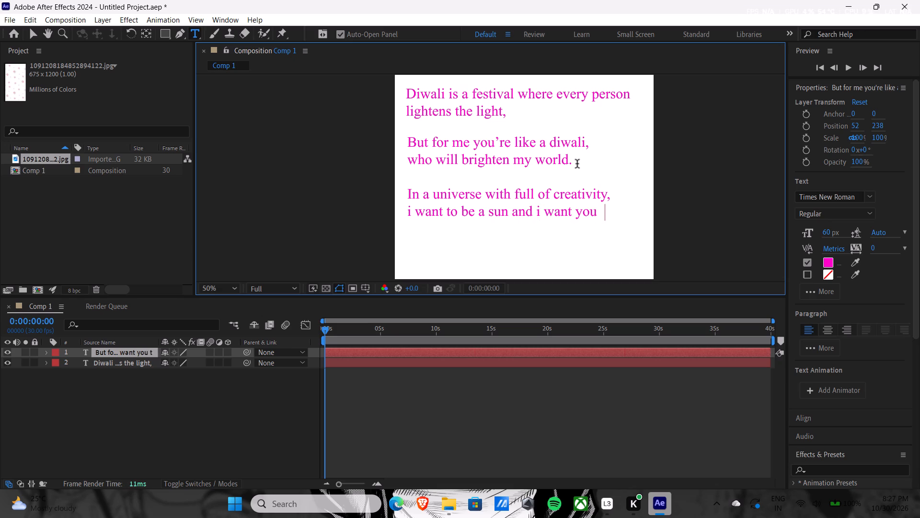
pyautogui.press('space')
pyautogui.press('BackSpace')
pyautogui.press('BackSpace')
pyautogui.press('BackSpace')
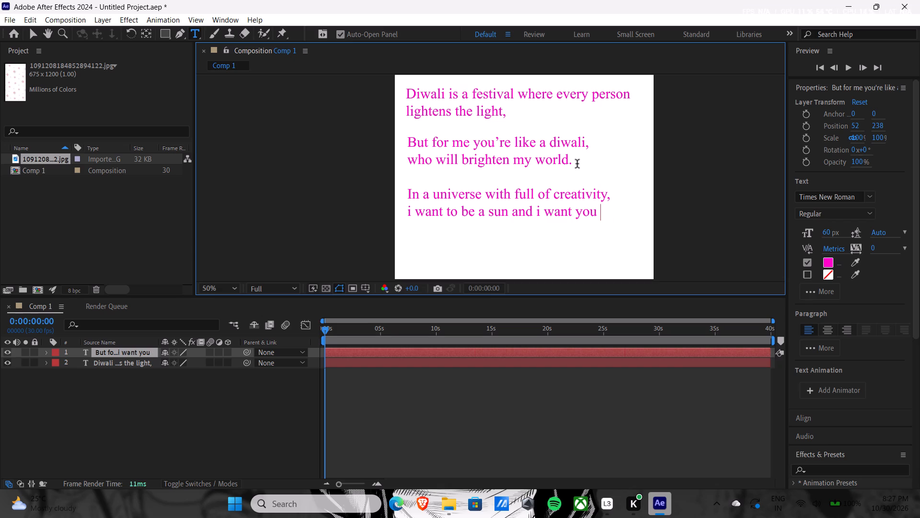
# Add a new line reading "to be the blackhole," below "i want to be a sun and i want you".
pyautogui.press('Return')
pyautogui.write('to')
pyautogui.write('be')
pyautogui.press('BackSpace')
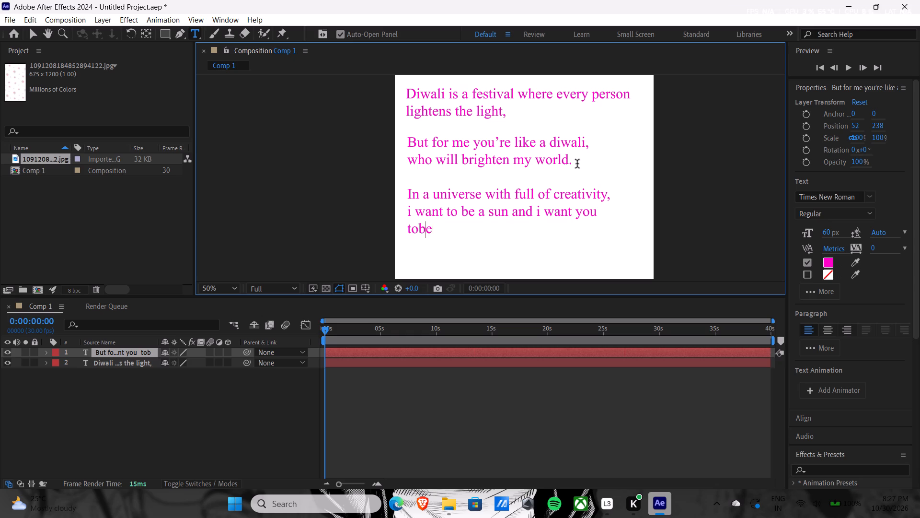
pyautogui.press('BackSpace')
pyautogui.press('space')
pyautogui.write('be the')
pyautogui.press('space')
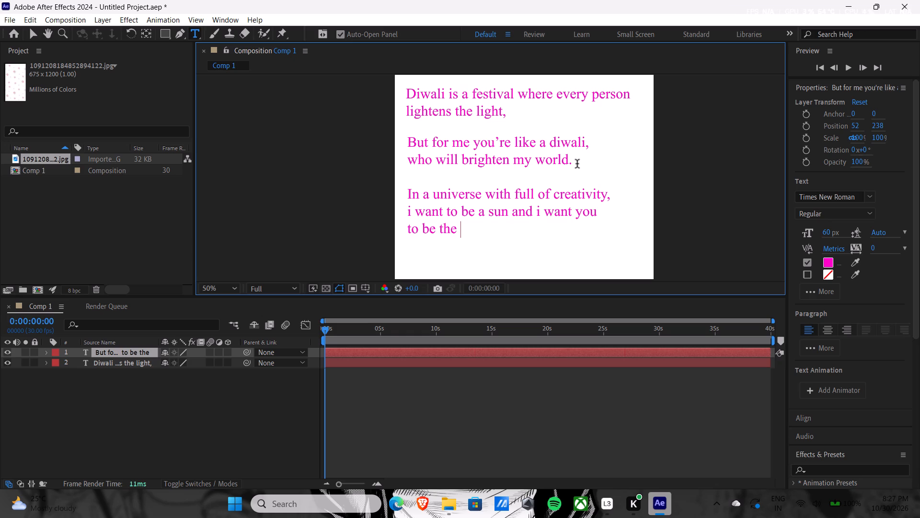
pyautogui.write('blackhole')
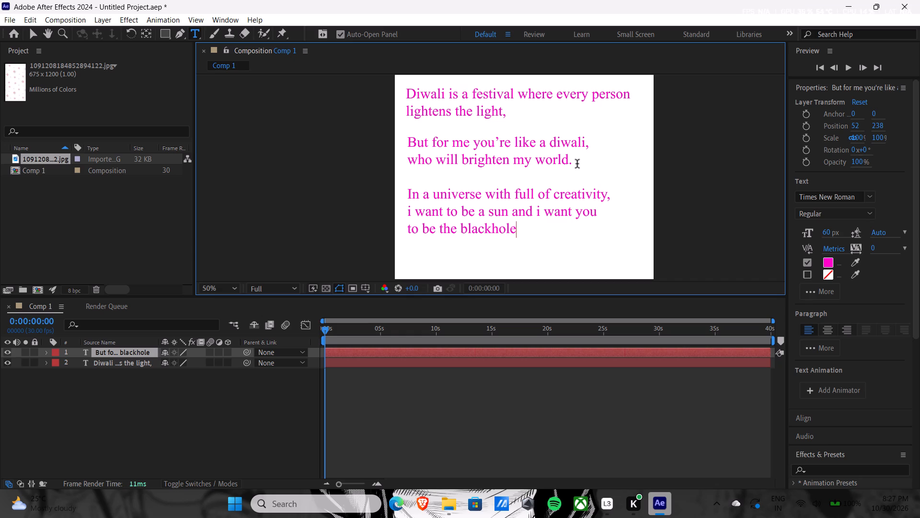
pyautogui.press(',')
# Leave a blank line after "to be the blackhole," and start a new line in the same text layer.
pyautogui.press('Return')
pyautogui.press('Return')
pyautogui.scroll(-3, 577, 164)
pyautogui.scroll(4, 579, 163)
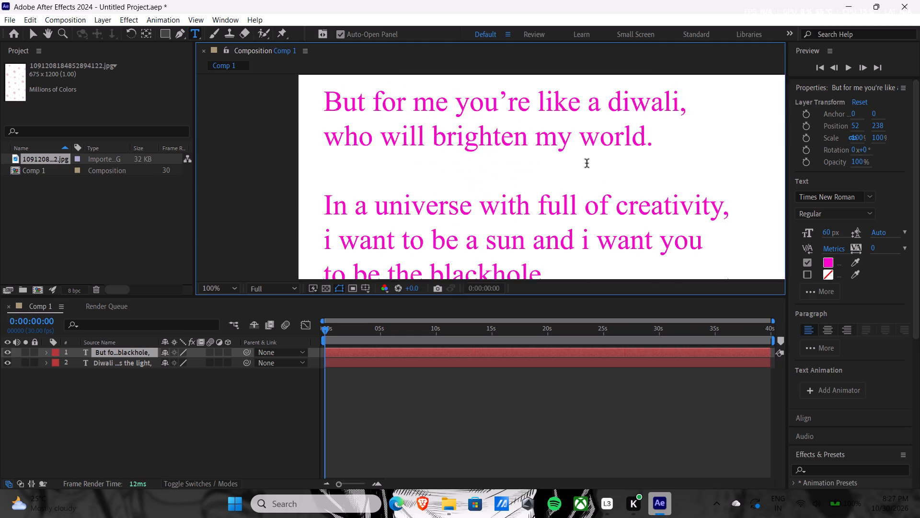
pyautogui.scroll(-2, 587, 163)
pyautogui.scroll(1, 597, 183)
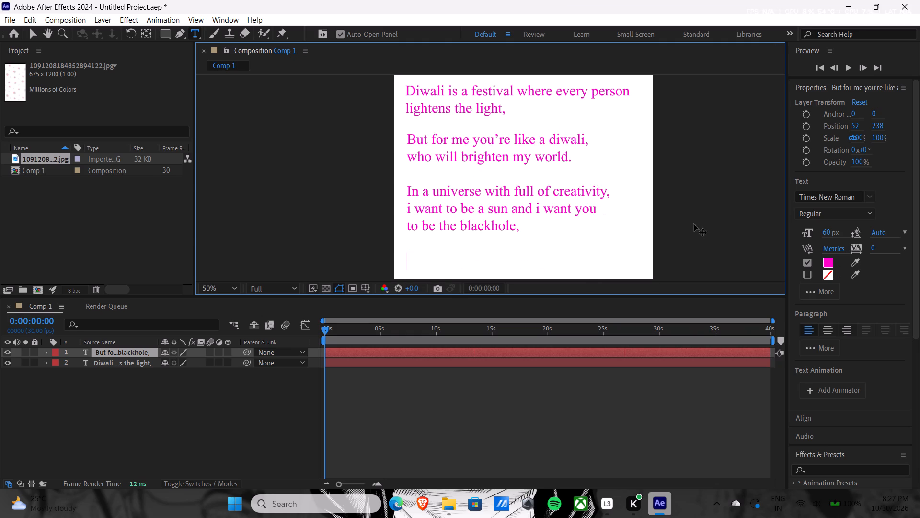
pyautogui.keyDown('shift'); pyautogui.moveTo(690, 224); pyautogui.dragTo(690, 216, button='middle'); pyautogui.keyUp('shift')
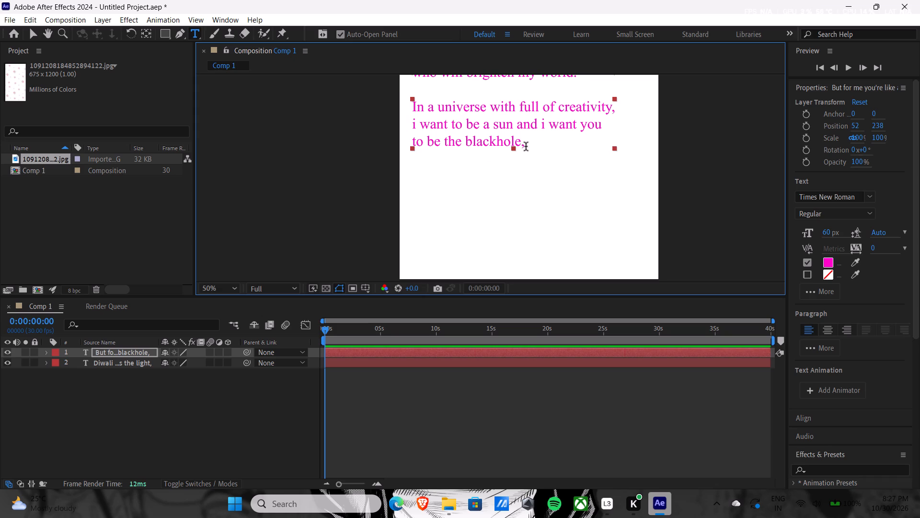
pyautogui.click(525, 143)
pyautogui.press('Return')
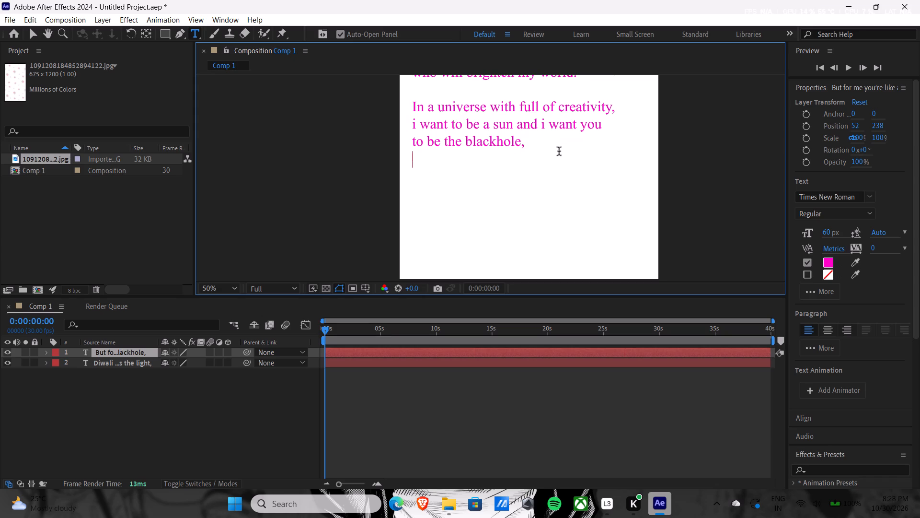
pyautogui.press('Return')
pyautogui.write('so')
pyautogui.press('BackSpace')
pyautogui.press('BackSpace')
# Write the line "so that i can be the light for you forever" as the start of the new verse.
pyautogui.write('so that')
pyautogui.press('space')
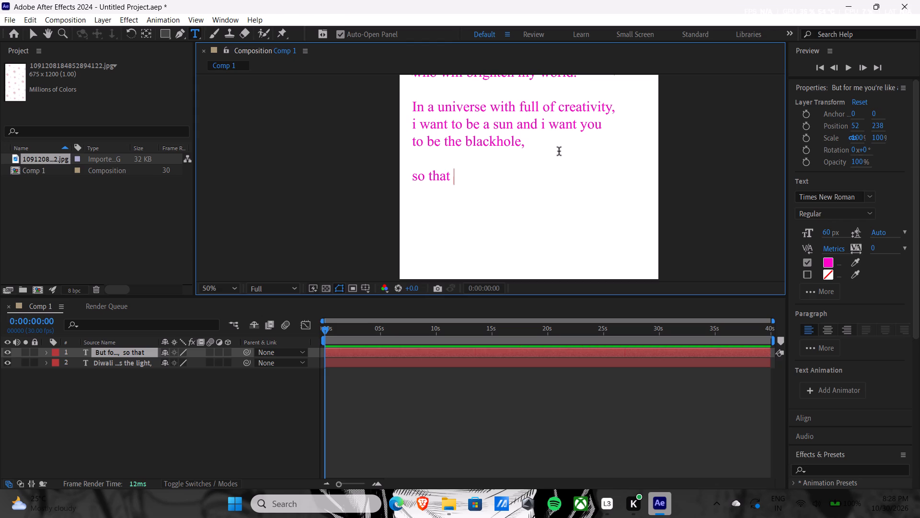
pyautogui.write('i can be the')
pyautogui.press('space')
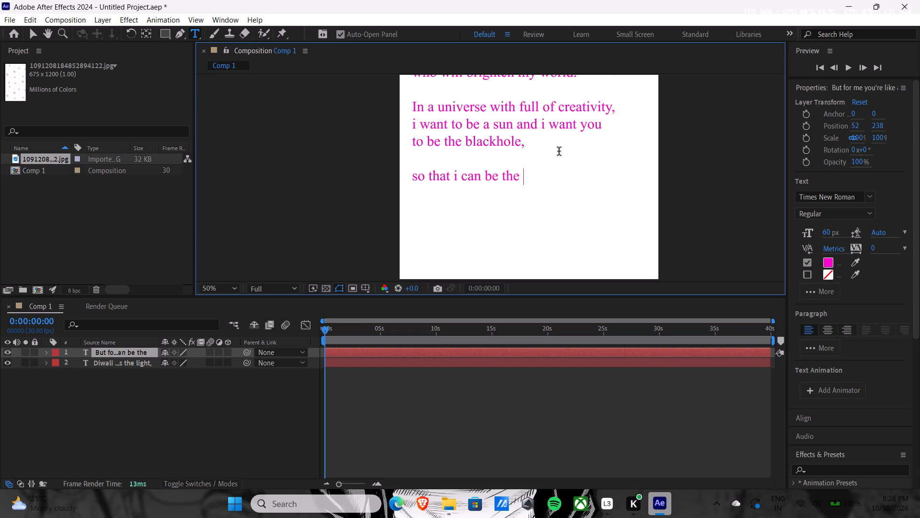
pyautogui.write('light')
pyautogui.press('space')
pyautogui.write('for')
pyautogui.press('space')
pyautogui.write('you')
pyautogui.press('space')
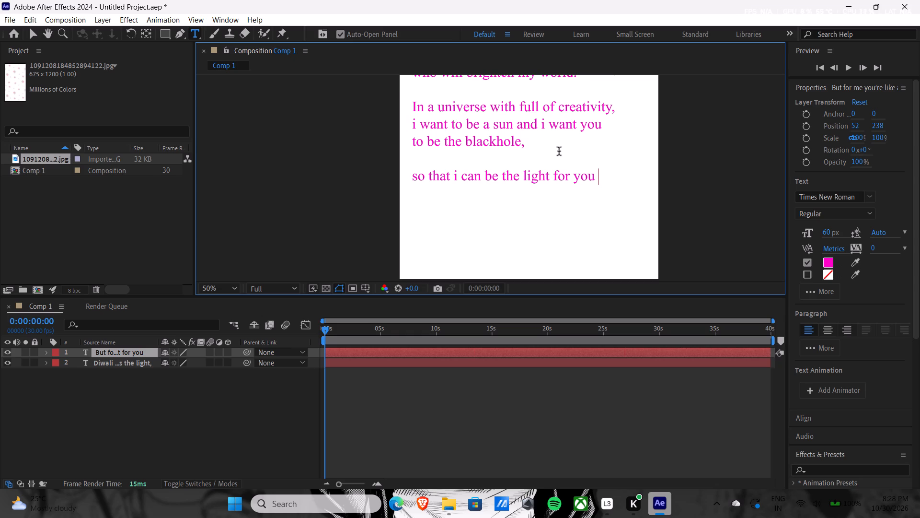
pyautogui.write('foreve')
pyautogui.press('r')
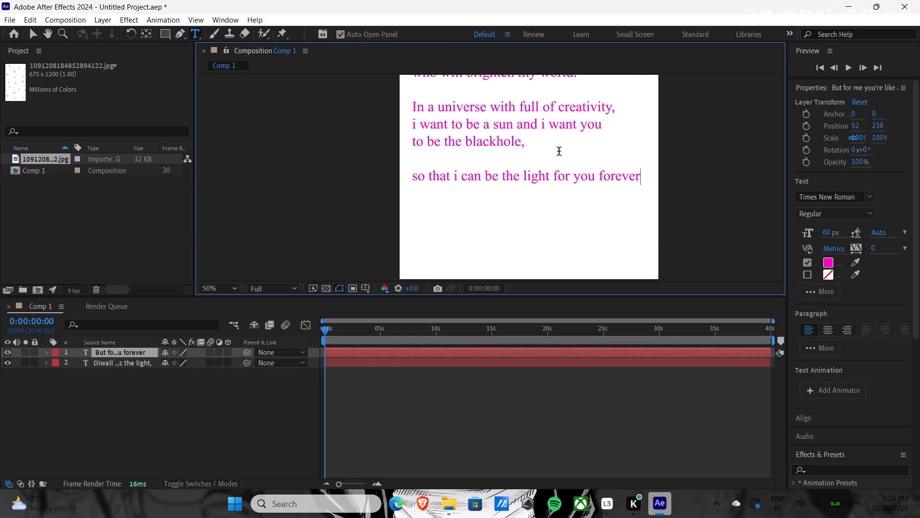
# Add a line reading "together." directly below "so that i can be the light for you forever".
pyautogui.press('Return')
pyautogui.write('togt')
pyautogui.press('BackSpace')
pyautogui.press('e')
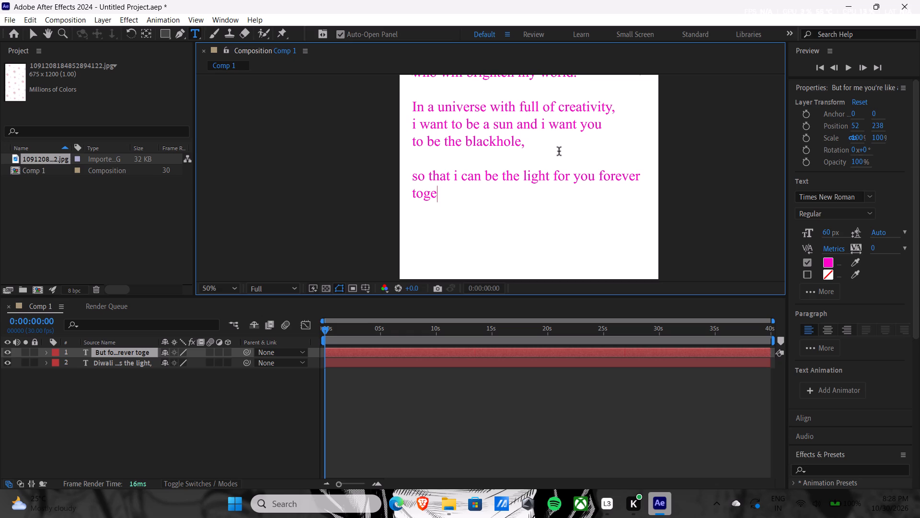
pyautogui.write('ther')
pyautogui.press('Return')
pyautogui.press('Return')
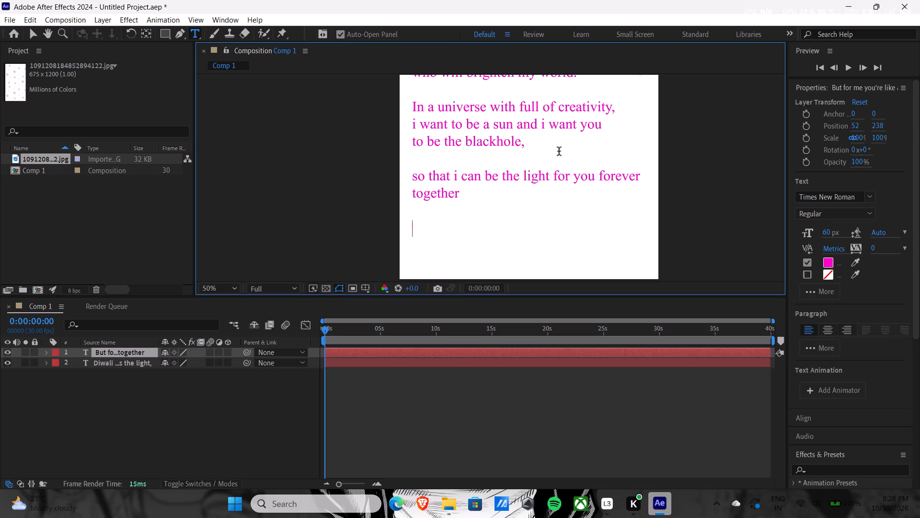
pyautogui.press('BackSpace')
pyautogui.press('BackSpace')
pyautogui.press('.')
# Leave a blank line after "together." and start another verse with "All i mwant to say that is,".
pyautogui.press('Return')
pyautogui.press('Return')
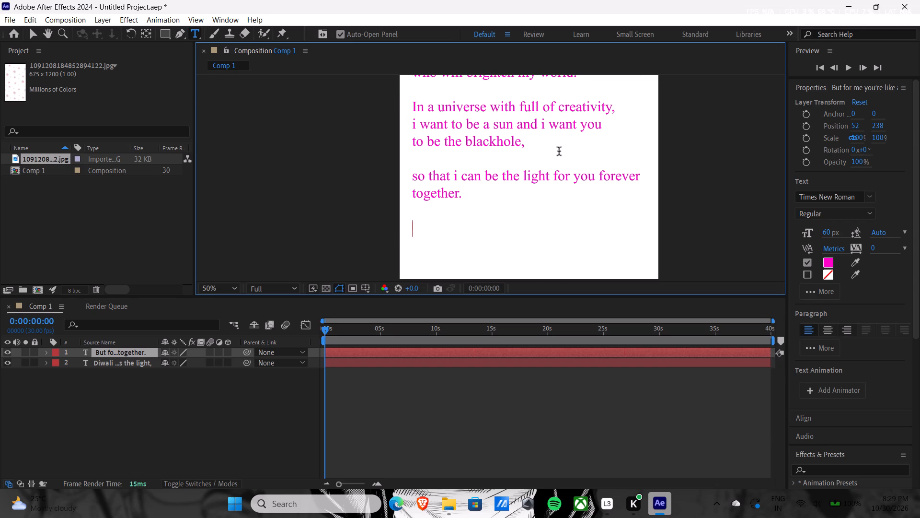
pyautogui.write('All')
pyautogui.press('space')
pyautogui.write('i')
pyautogui.press('space')
pyautogui.write('mwant to say that o')
pyautogui.press('BackSpace')
pyautogui.write('is')
pyautogui.press('space')
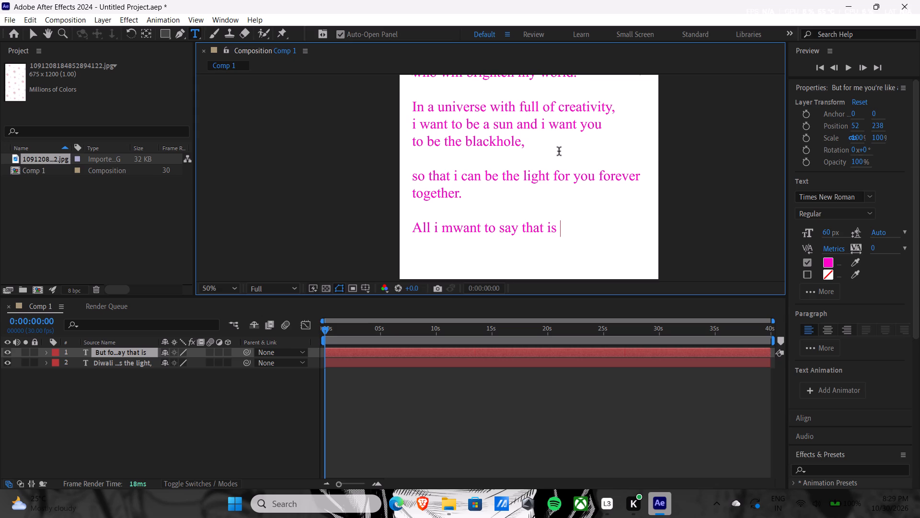
pyautogui.press('Return')
pyautogui.press('BackSpace')
pyautogui.press('BackSpace')
pyautogui.press(',')
# Add a line below it that opens a quotation and reads “You’re beautiful as much as diwali.
pyautogui.press('Return')
pyautogui.hotkey('shift', '"')
pyautogui.write('You')
pyautogui.press("'")
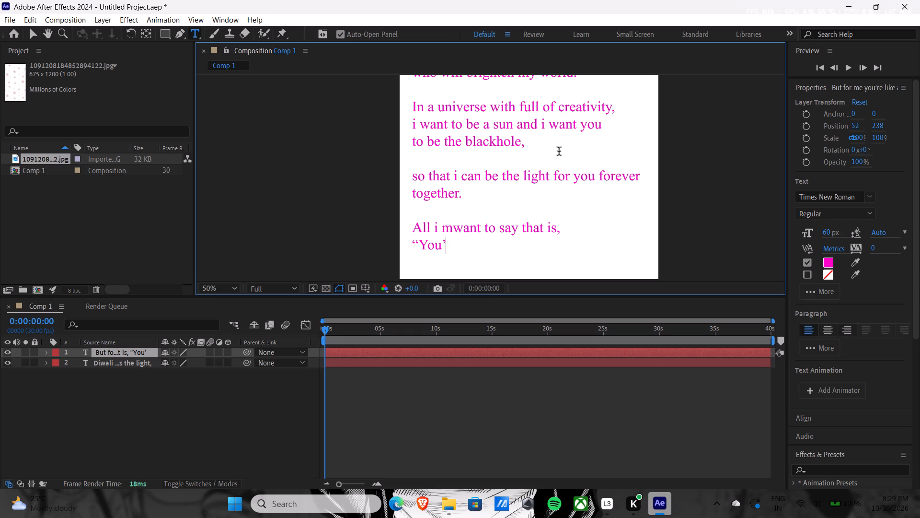
pyautogui.write('re')
pyautogui.press('space')
pyautogui.press('b')
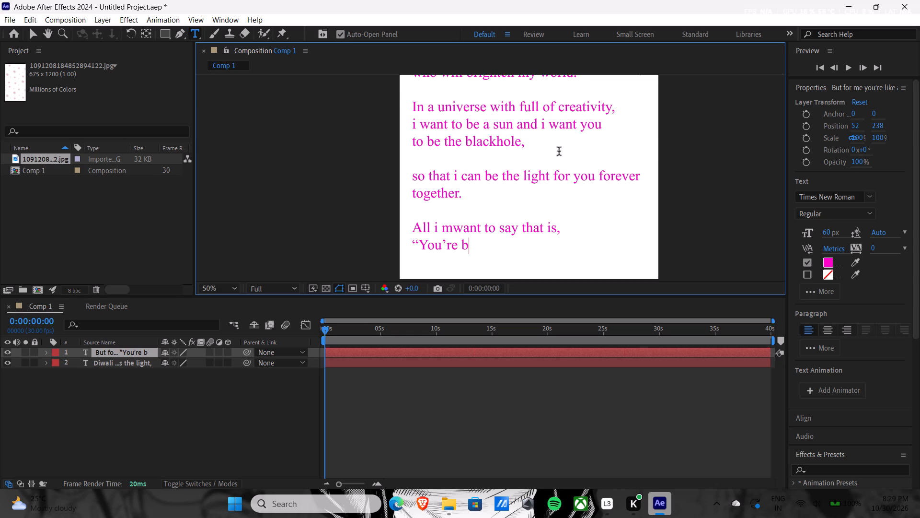
pyautogui.write('es')
pyautogui.press('BackSpace')
pyautogui.write('autiful')
pyautogui.press('space')
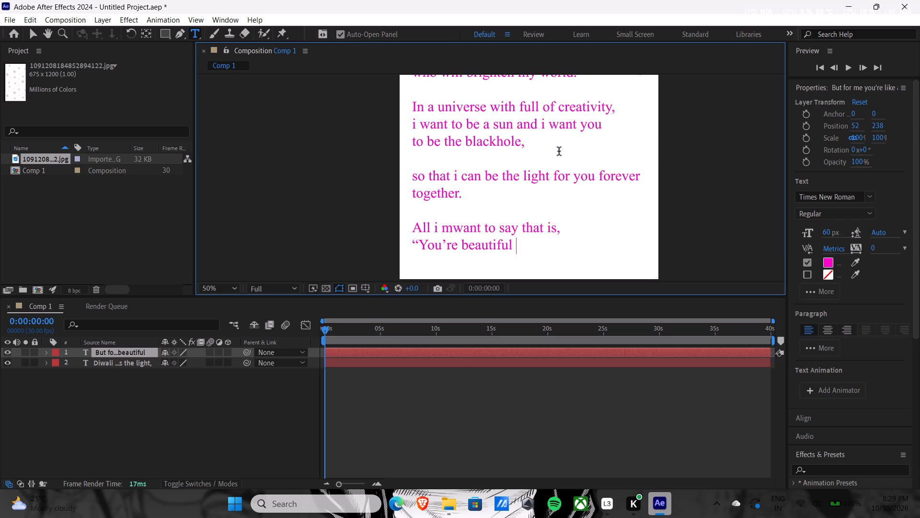
pyautogui.write('as')
pyautogui.press('space')
pyautogui.write('much as diwali')
pyautogui.press('space')
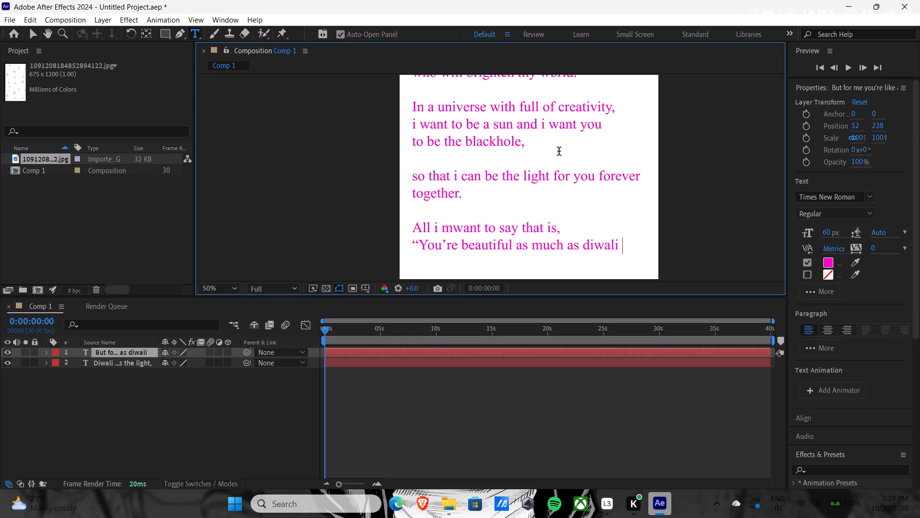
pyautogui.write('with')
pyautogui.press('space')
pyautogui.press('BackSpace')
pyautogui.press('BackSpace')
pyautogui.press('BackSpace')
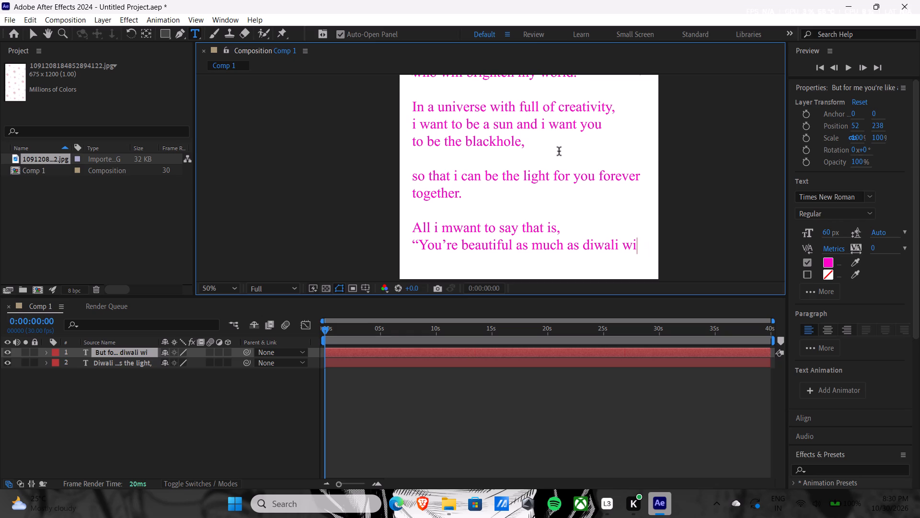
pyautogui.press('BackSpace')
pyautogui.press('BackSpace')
# Finish the quotation on a new line with "with your light”" and start an empty line below it.
pyautogui.press('Return')
pyautogui.write('with')
pyautogui.press('space')
pyautogui.press('y')
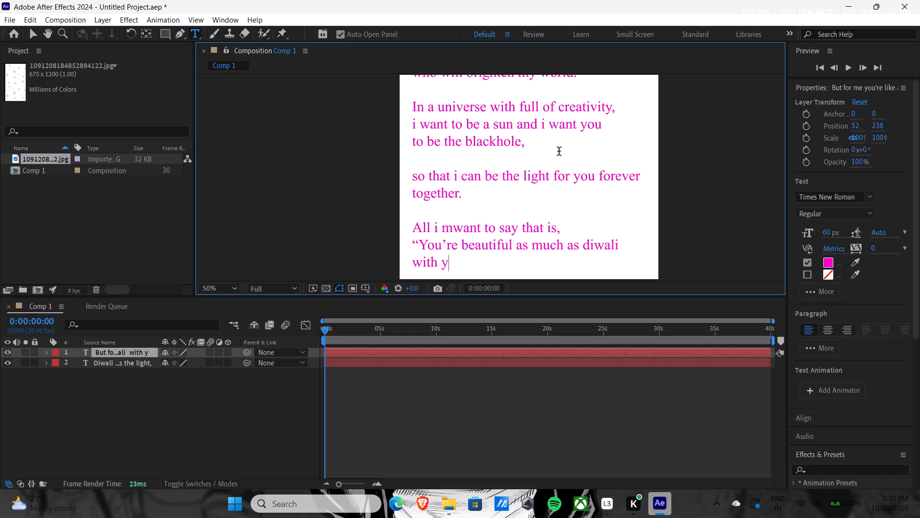
pyautogui.write('ou')
pyautogui.write('r')
pyautogui.press('space')
pyautogui.write('light')
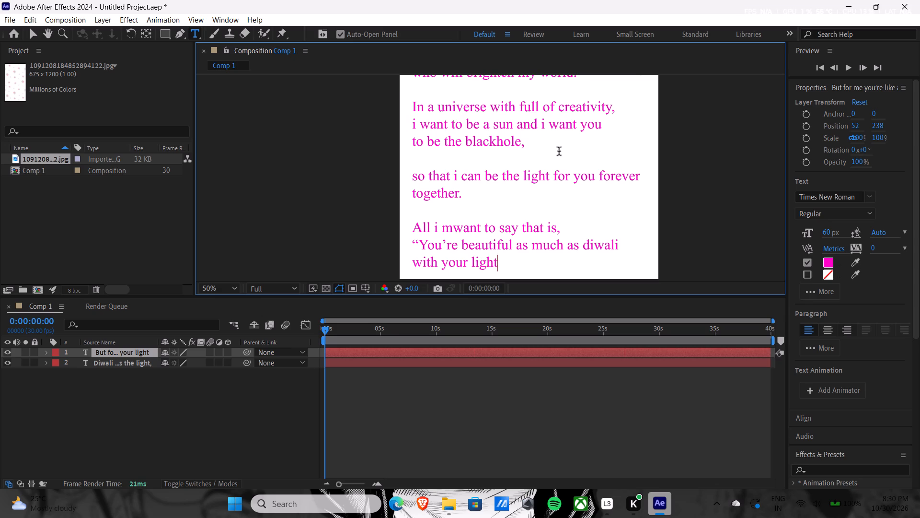
pyautogui.hotkey('shift', '"')
pyautogui.press('Return')
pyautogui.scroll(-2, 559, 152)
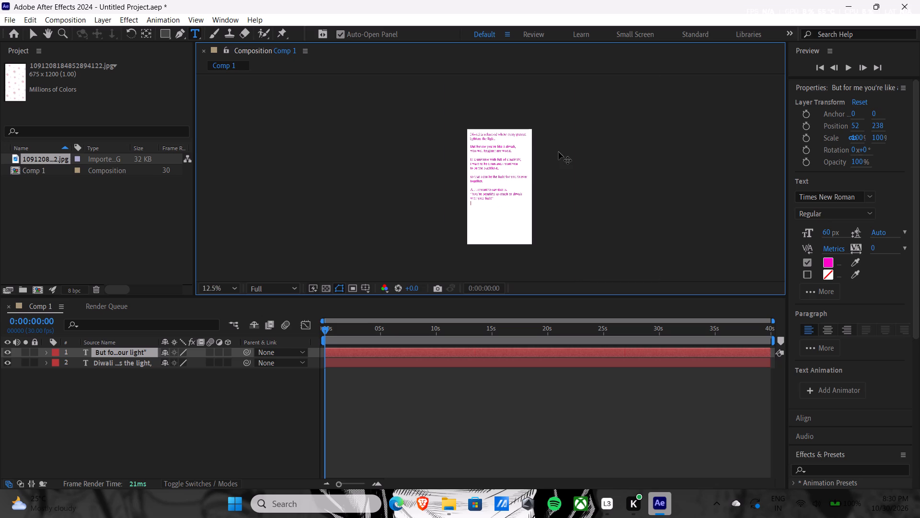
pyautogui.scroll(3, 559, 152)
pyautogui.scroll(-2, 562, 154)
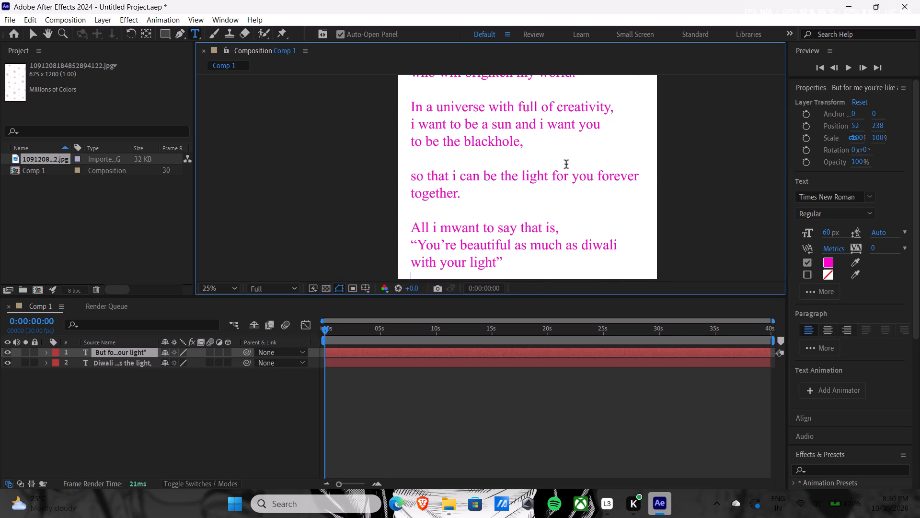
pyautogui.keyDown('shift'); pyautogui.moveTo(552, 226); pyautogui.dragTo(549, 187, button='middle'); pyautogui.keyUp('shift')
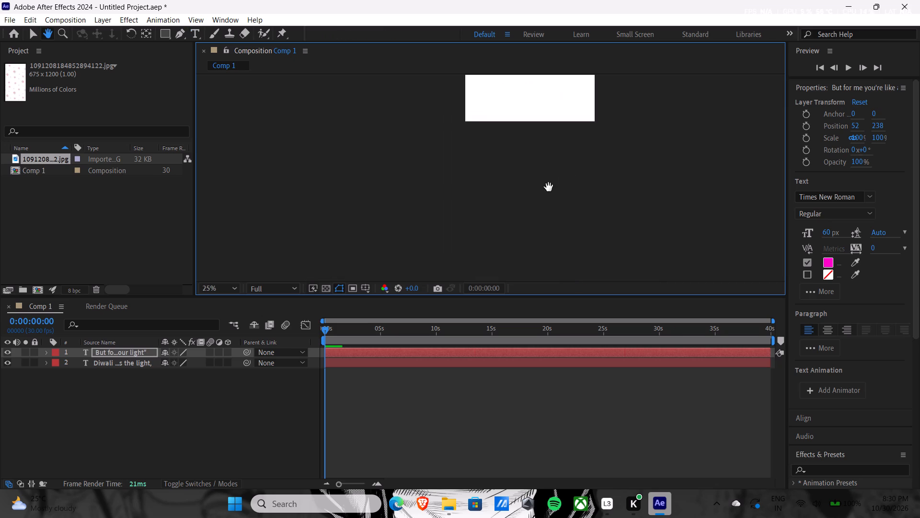
# Add a comma after the closing quotation mark of "with your light”" and leave a blank line below it.
pyautogui.keyDown('shift'); pyautogui.moveTo(549, 187); pyautogui.dragTo(553, 222, button='middle'); pyautogui.keyUp('shift')
pyautogui.scroll(3, 552, 222)
pyautogui.scroll(-1, 552, 222)
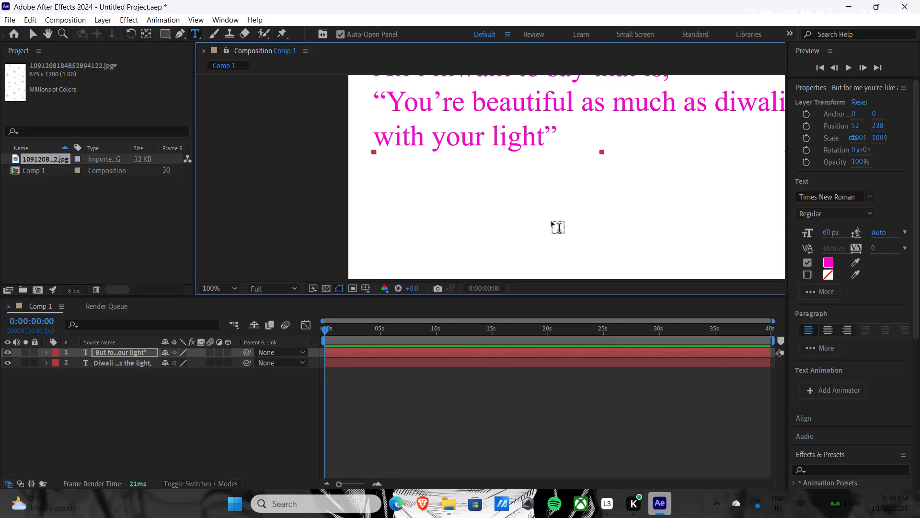
pyautogui.keyDown('shift'); pyautogui.middleClick(543, 221); pyautogui.keyUp('shift')
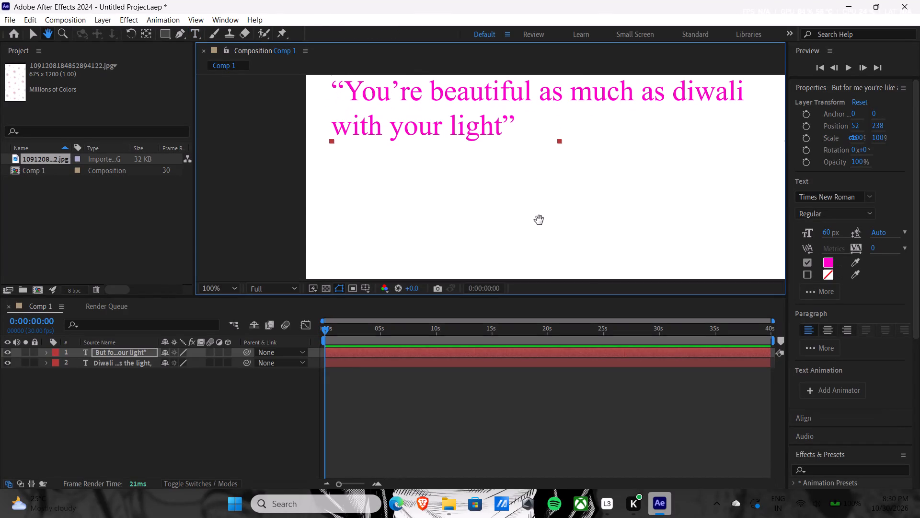
pyautogui.click(520, 126)
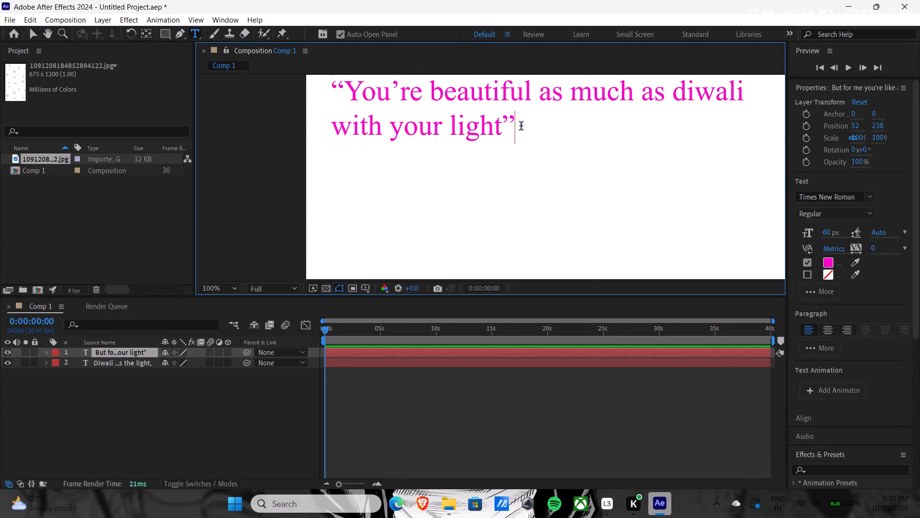
pyautogui.press(',')
pyautogui.press('Return')
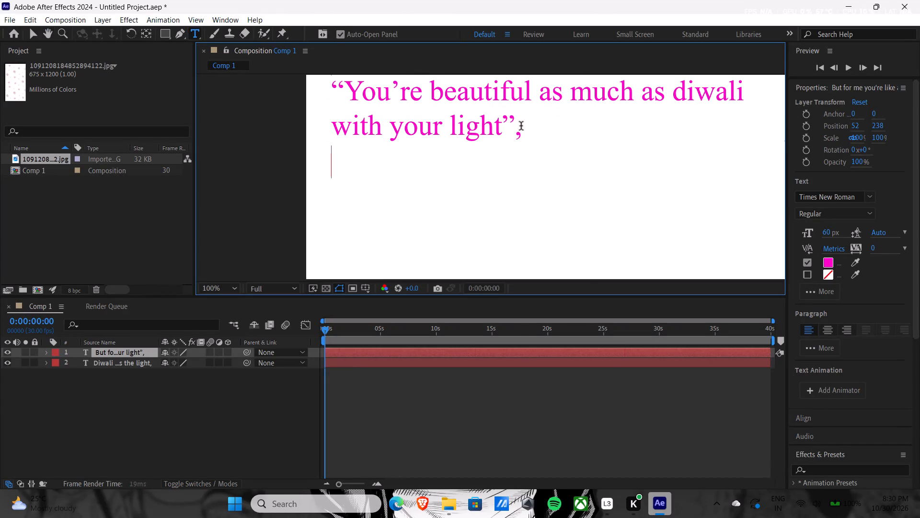
pyautogui.press('Return')
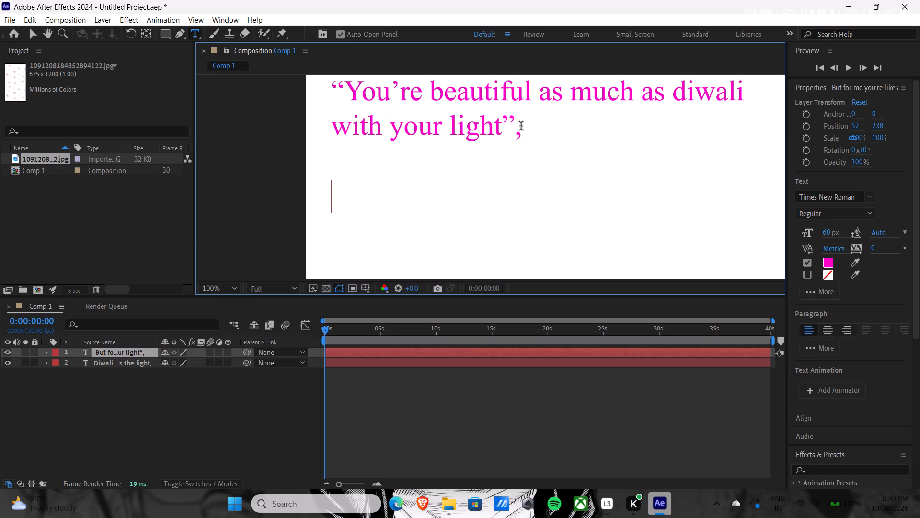
# Start the new verse below the blank line with "And you’re".
pyautogui.write('and')
pyautogui.press('BackSpace')
pyautogui.press('BackSpace')
pyautogui.press('BackSpace')
pyautogui.write('And')
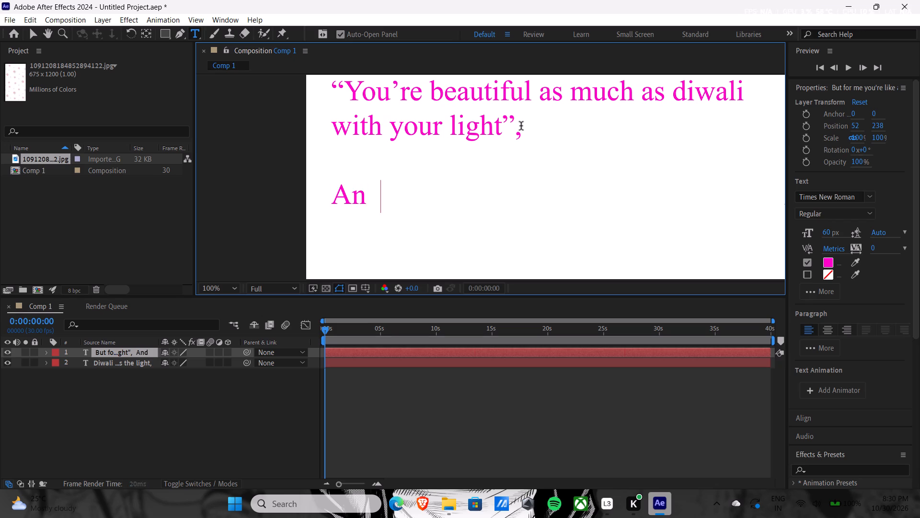
pyautogui.press('space')
pyautogui.write('your')
pyautogui.press('BackSpace')
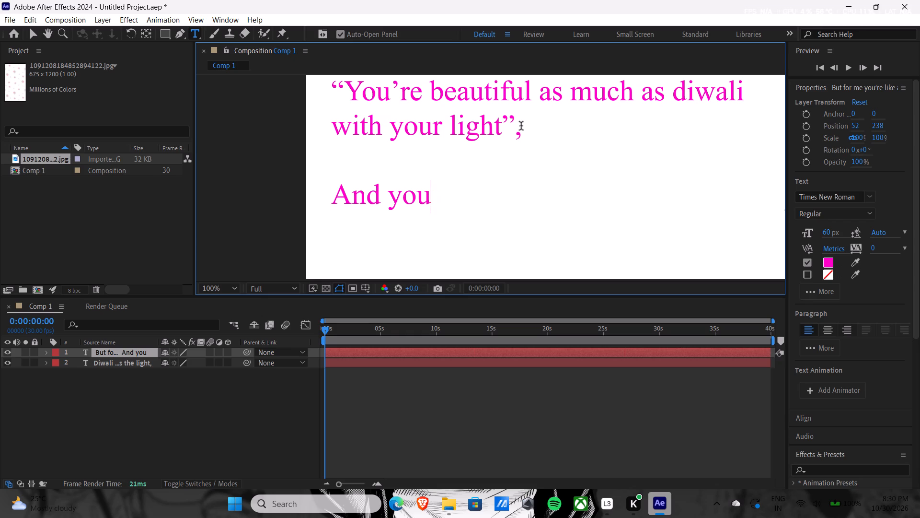
pyautogui.write("'re")
pyautogui.press('space')
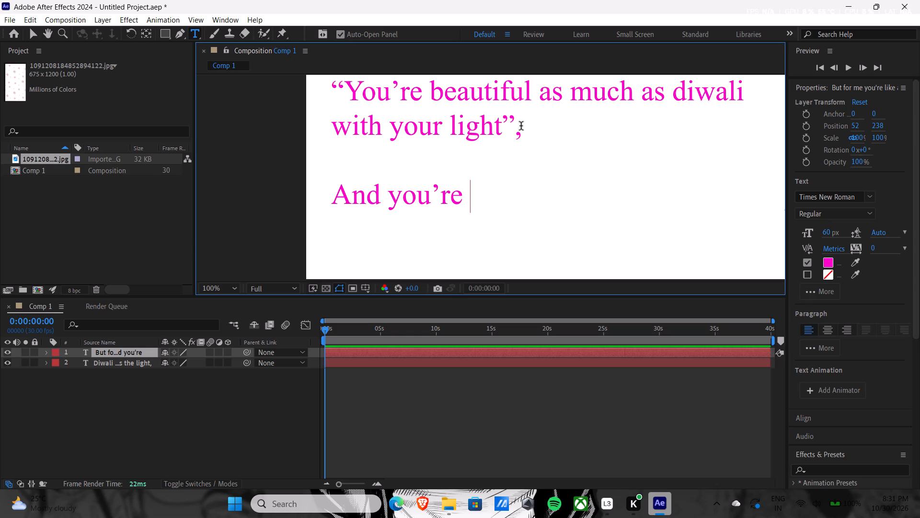
pyautogui.write('just')
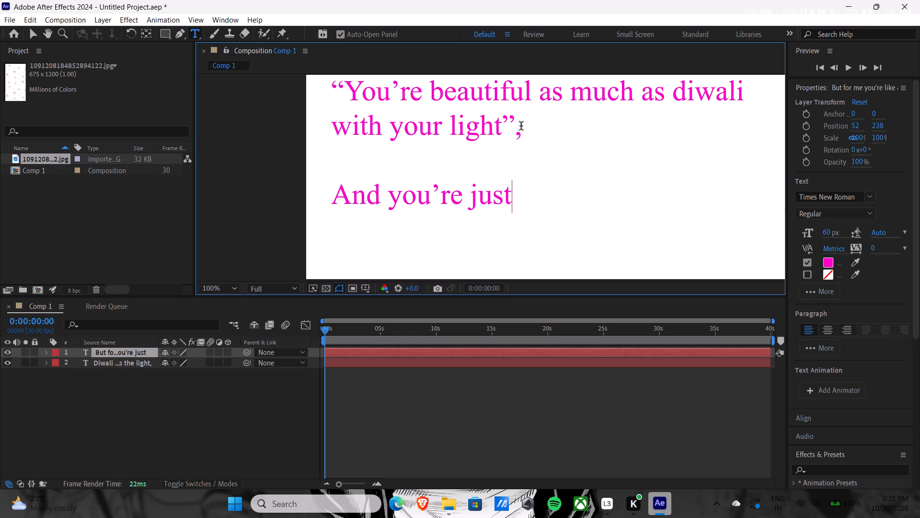
pyautogui.press('BackSpace')
pyautogui.press('BackSpace')
pyautogui.press('BackSpace')
pyautogui.press('BackSpace')
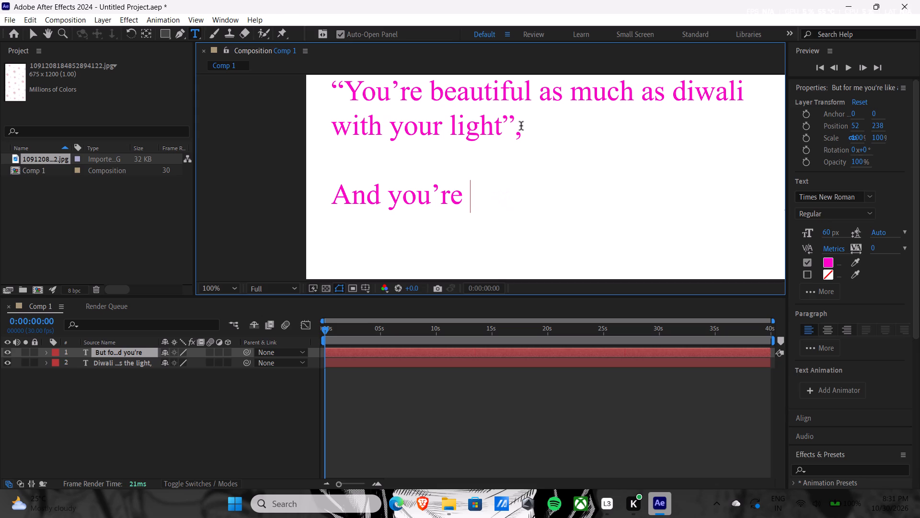
# Rewrite the new verse's opening with a lowercase "and" followed by an opened quotation, so it reads: and “You’re.
pyautogui.click(384, 198)
pyautogui.click(402, 199)
pyautogui.press('BackSpace')
pyautogui.press('BackSpace')
pyautogui.press('BackSpace')
pyautogui.press('BackSpace')
pyautogui.press('BackSpace')
pyautogui.press('BackSpace')
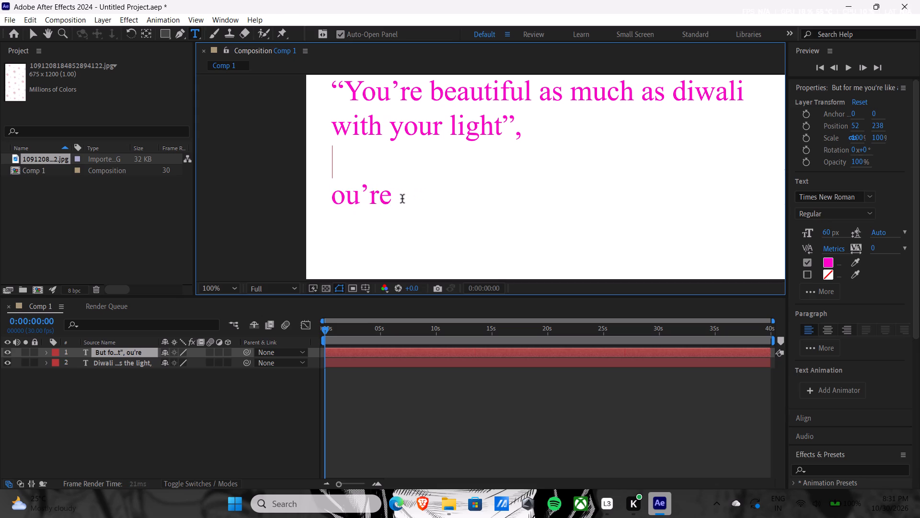
pyautogui.press('Return')
pyautogui.write('and')
pyautogui.press('space')
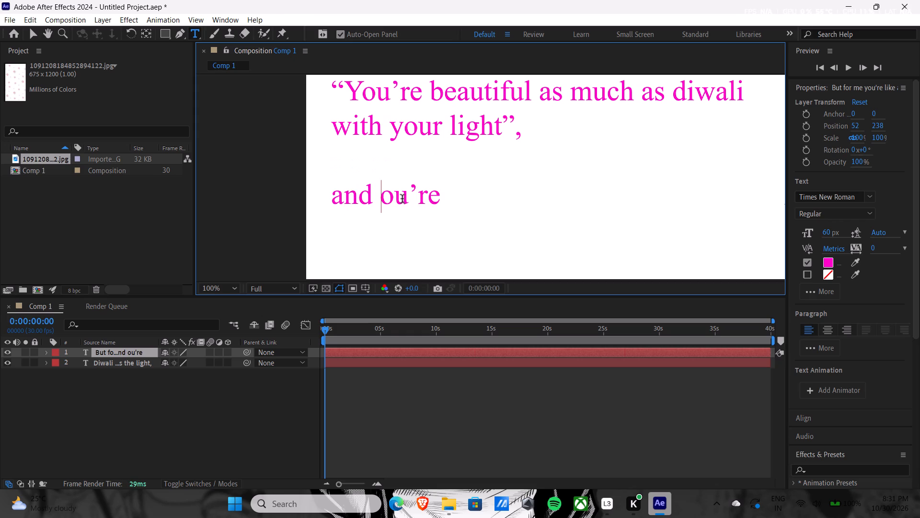
pyautogui.hotkey('shift', '"')
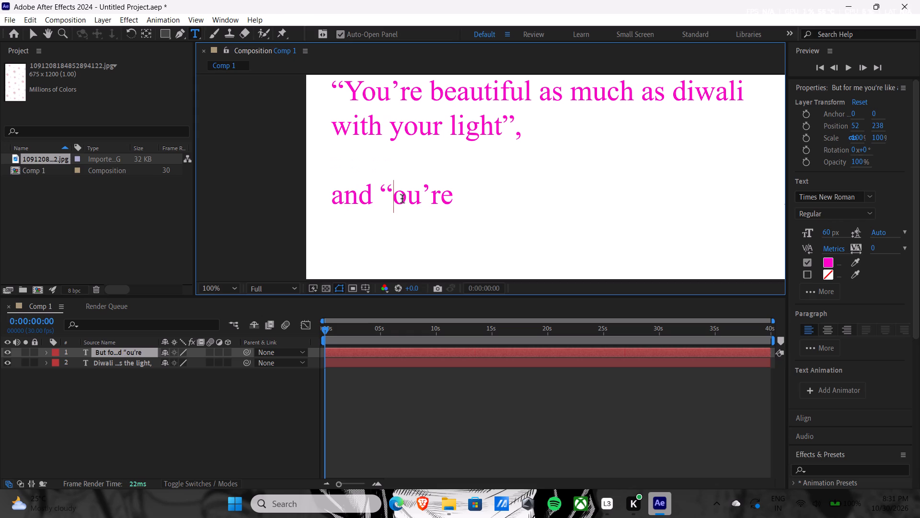
pyautogui.hotkey('shift', 'y')
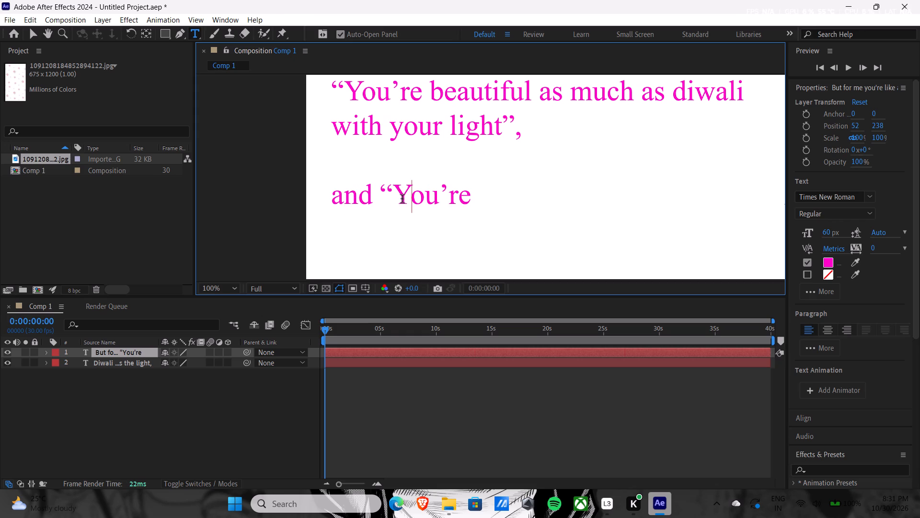
# Continue the line after “You’re with "gorgeous like".
pyautogui.click(477, 197)
pyautogui.press('space')
pyautogui.write('gorge')
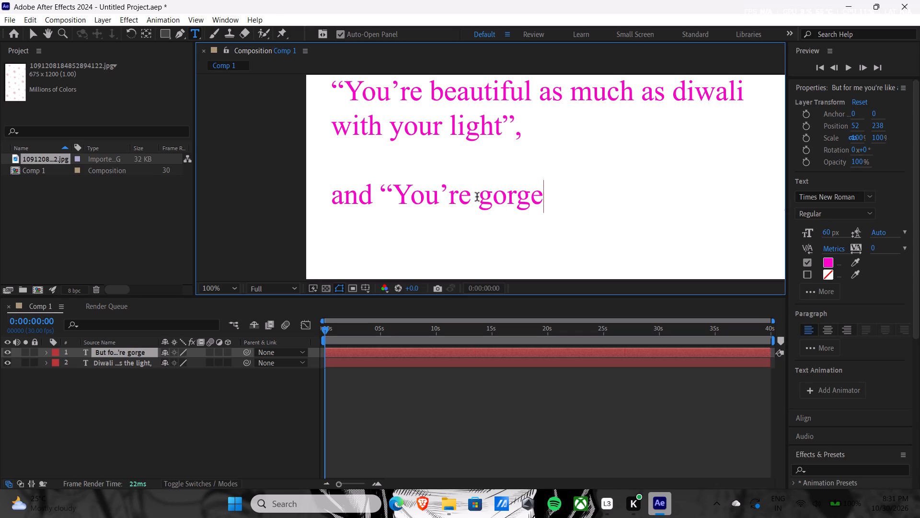
pyautogui.write('ous')
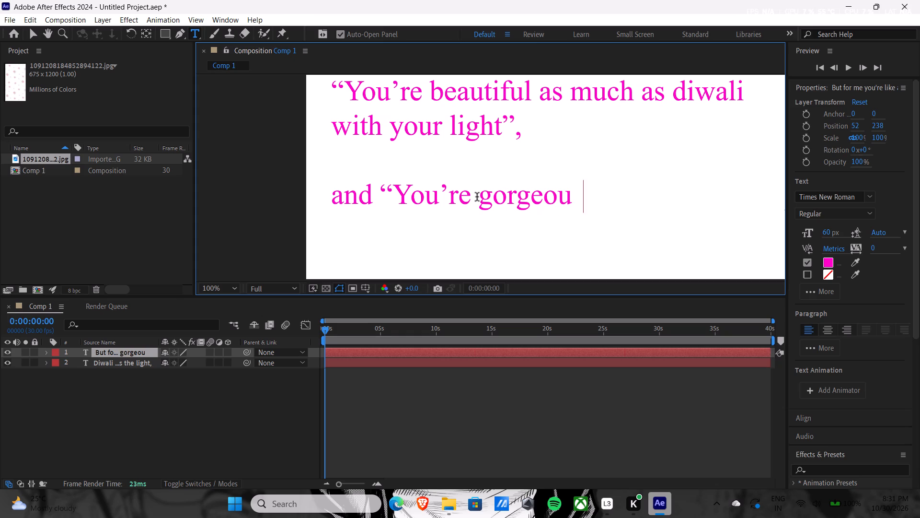
pyautogui.press('space')
pyautogui.write('like')
pyautogui.press('space')
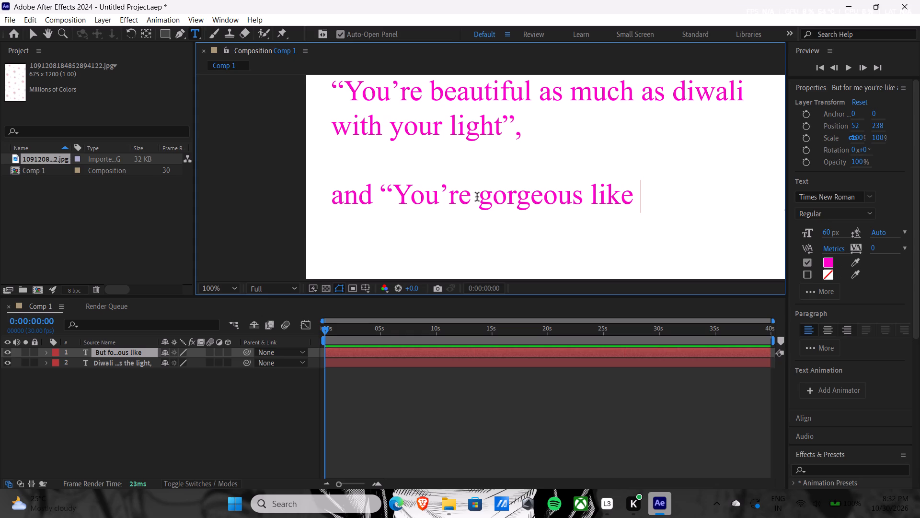
# Extend the line after "gorgeous like" with "a black hole".
pyautogui.scroll(-2, 536, 183)
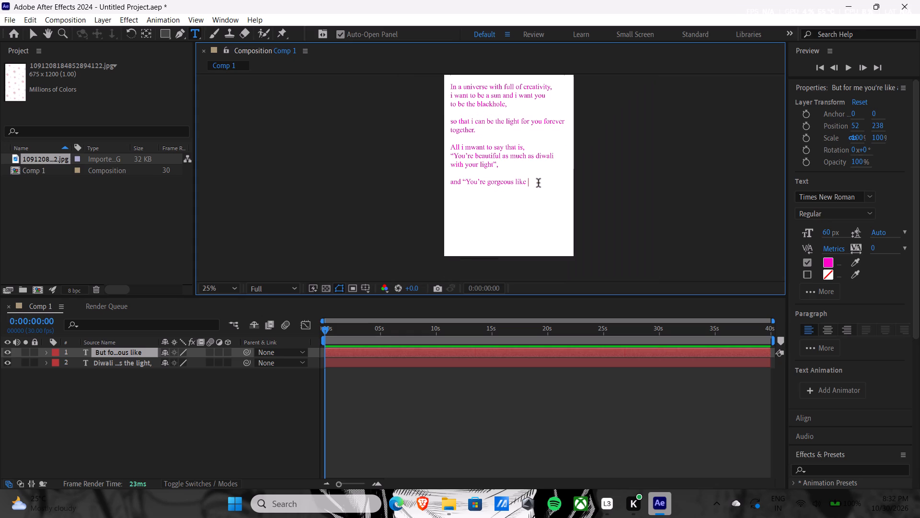
pyautogui.keyDown('shift'); pyautogui.moveTo(569, 185); pyautogui.dragTo(563, 183, button='middle'); pyautogui.keyUp('shift')
pyautogui.scroll(2, 519, 183)
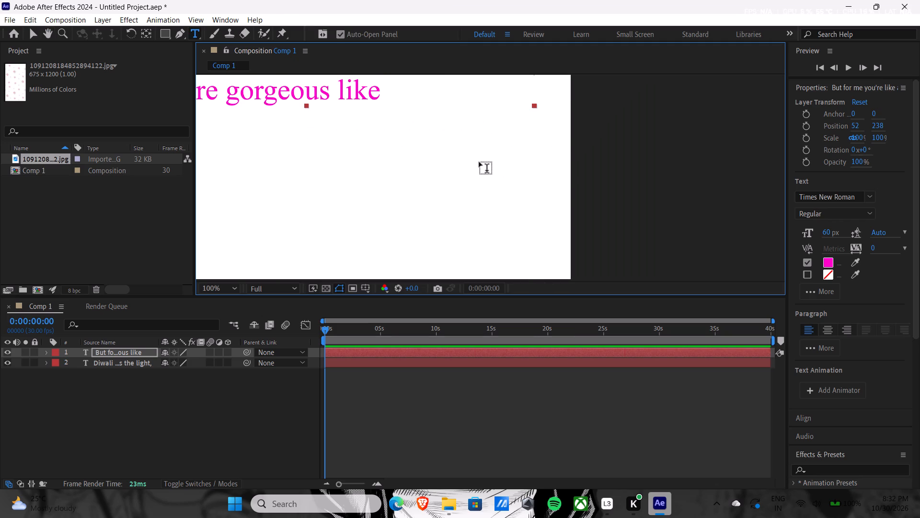
pyautogui.keyDown('shift'); pyautogui.moveTo(479, 162); pyautogui.dragTo(495, 170, button='middle'); pyautogui.keyUp('shift')
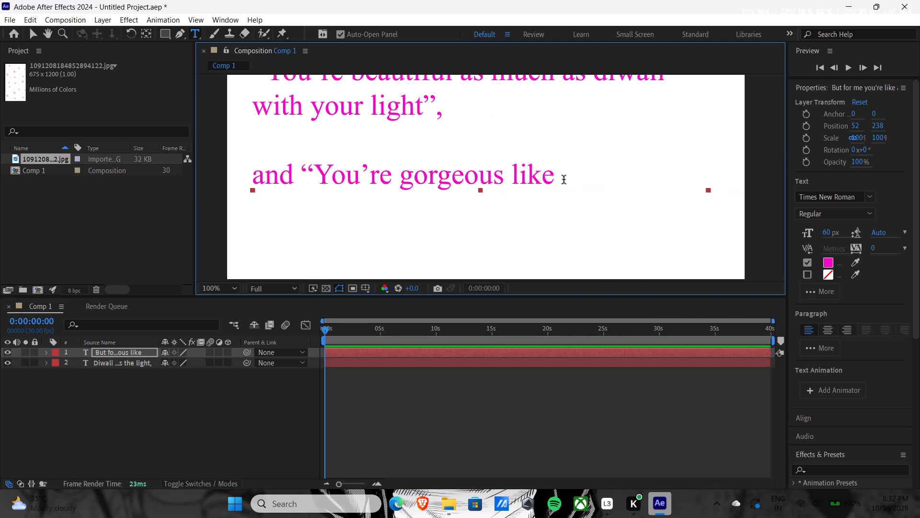
pyautogui.click(563, 179)
pyautogui.press('BackSpace')
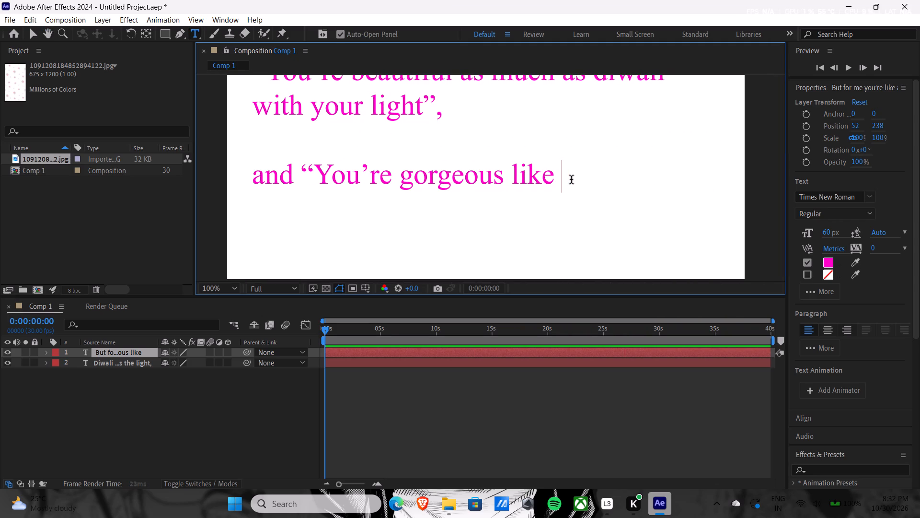
pyautogui.write('a')
pyautogui.press('space')
pyautogui.write('black')
pyautogui.press('space')
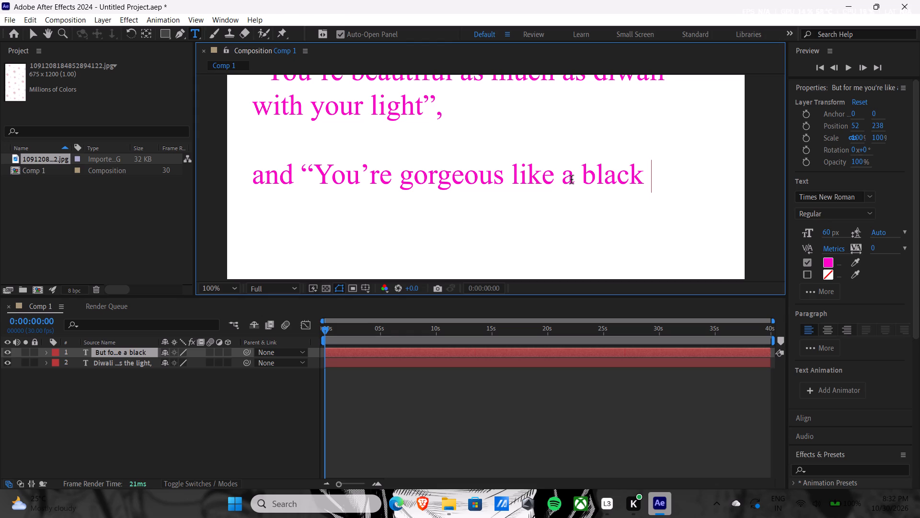
pyautogui.write('hole')
pyautogui.press('space')
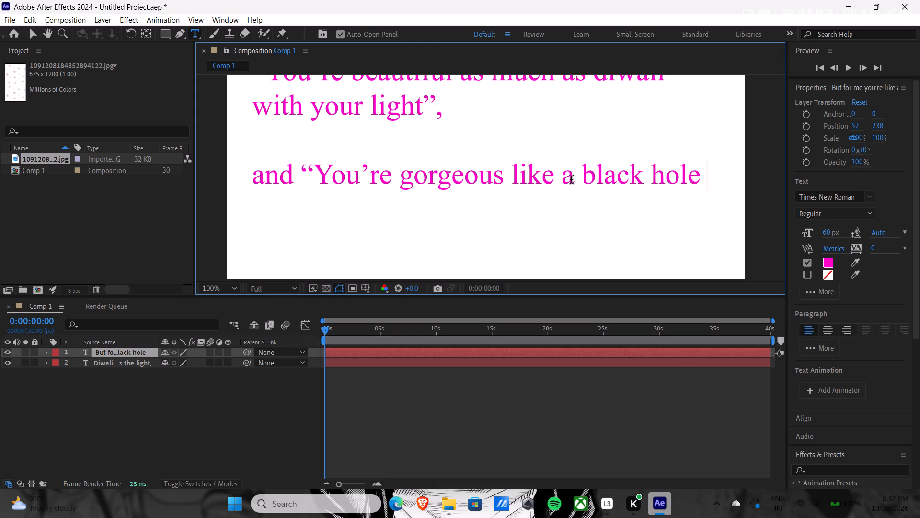
# Add a line directly below "black hole" reading "even in your darkness".
pyautogui.press('Return')
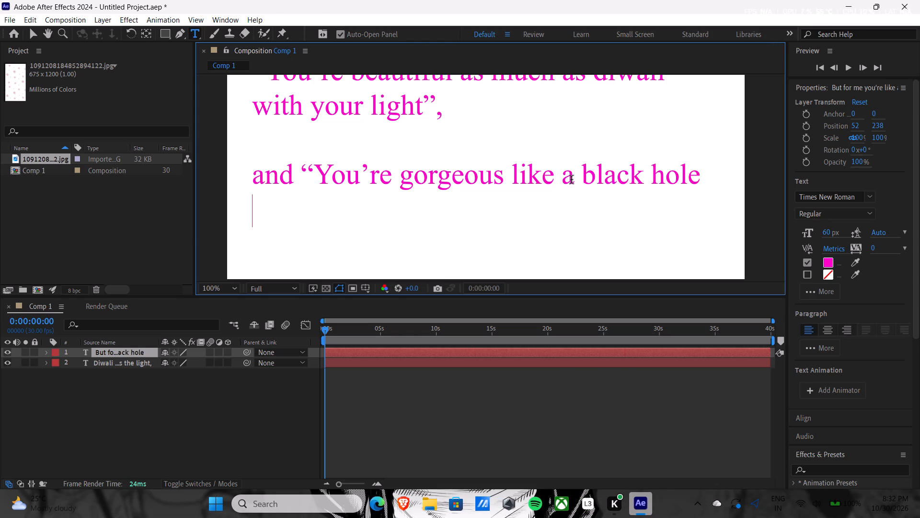
pyautogui.write('even')
pyautogui.press('space')
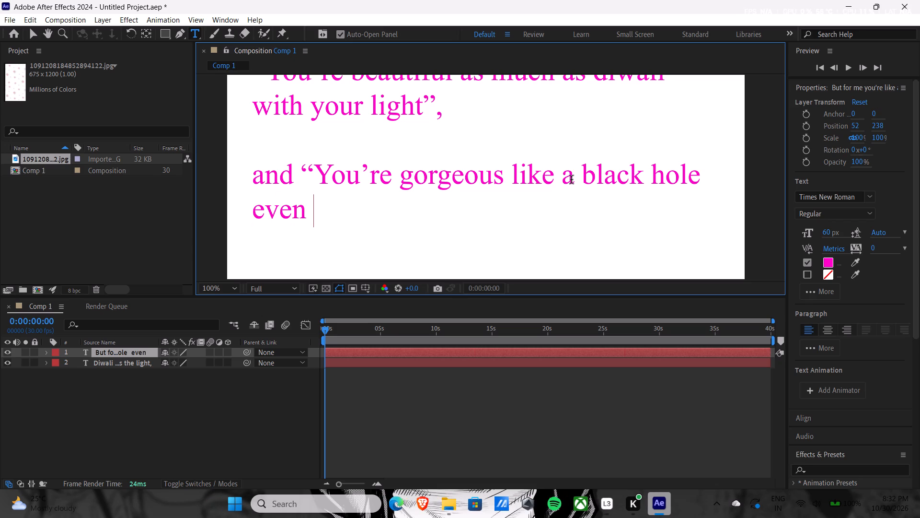
pyautogui.write('in the')
pyautogui.press('space')
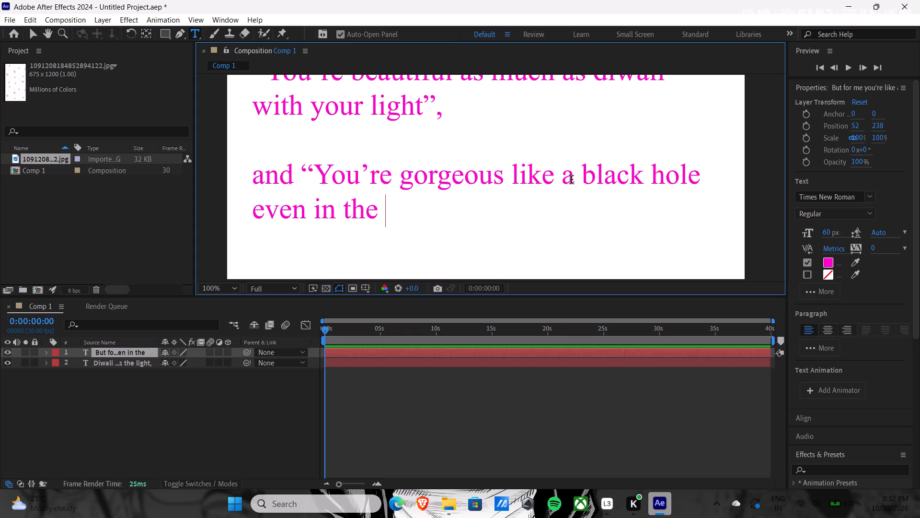
pyautogui.write('da')
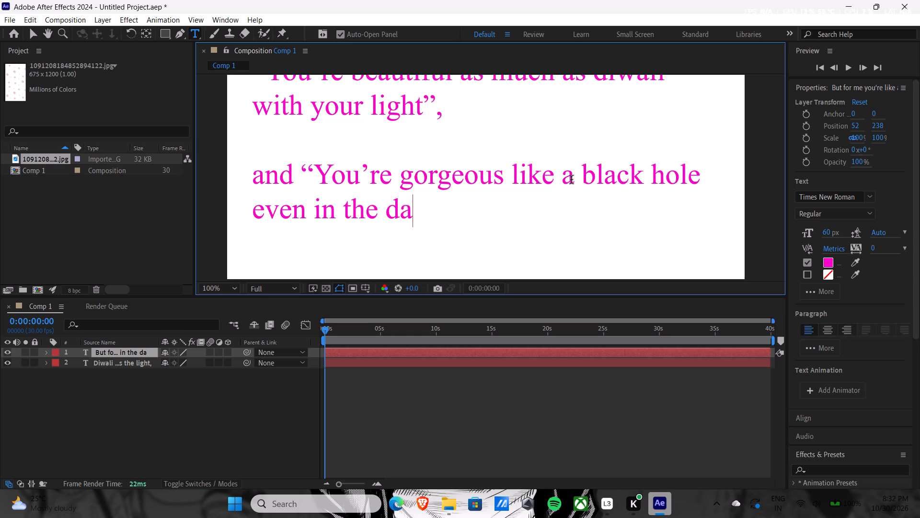
pyautogui.press('BackSpace')
pyautogui.press('BackSpace')
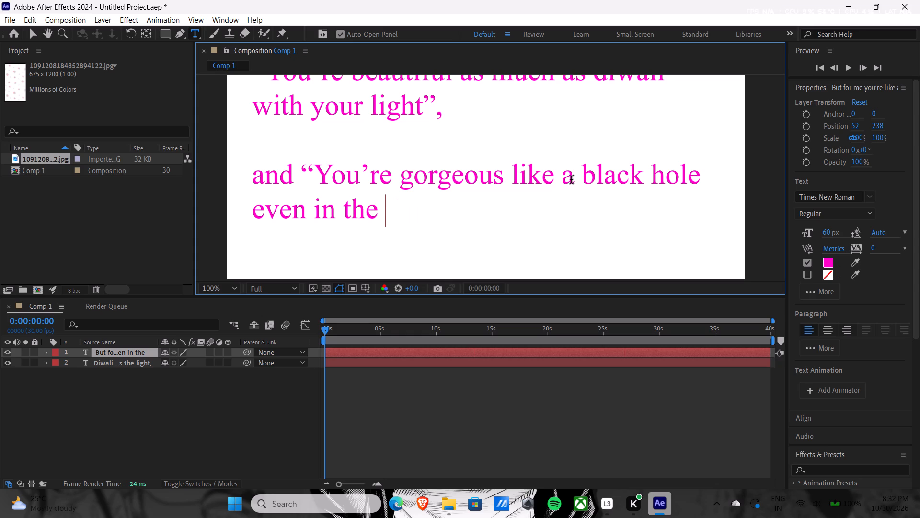
pyautogui.press('BackSpace')
pyautogui.press('BackSpace')
pyautogui.press('BackSpace')
pyautogui.press('BackSpace')
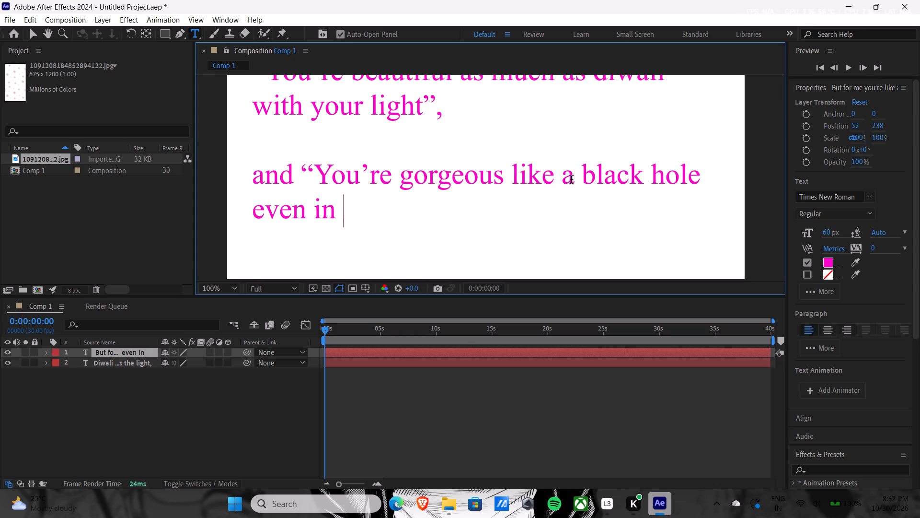
pyautogui.write('your')
pyautogui.press('space')
pyautogui.write('darkness')
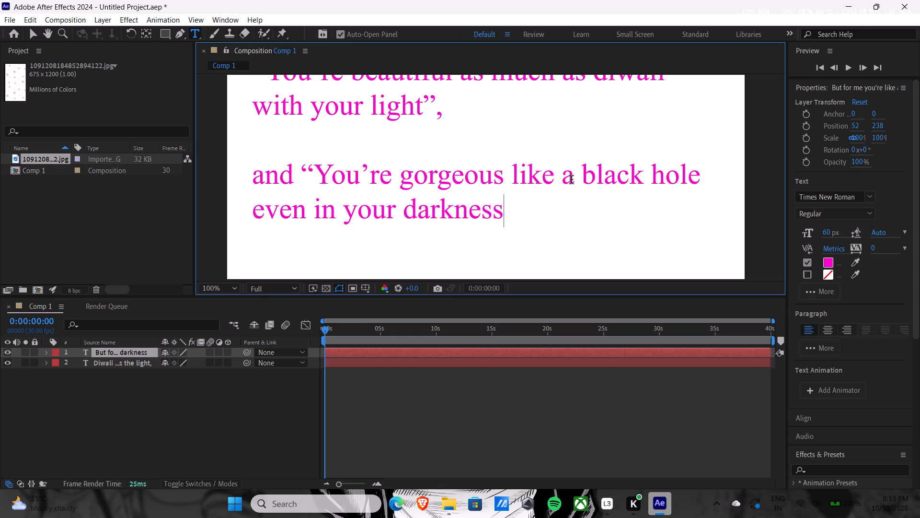
# End the verse's last line, after "darkness", with a closing quotation mark and a full stop.
pyautogui.hotkey('shift', '"')
pyautogui.press('.')
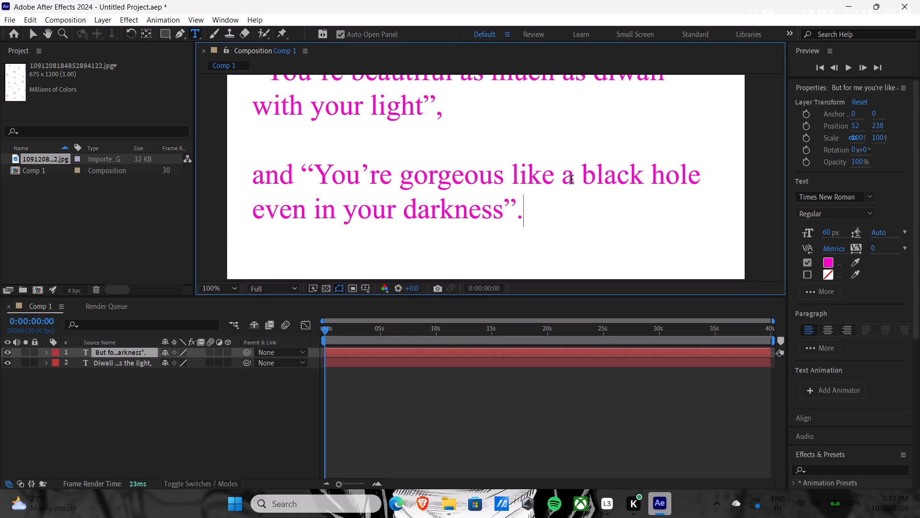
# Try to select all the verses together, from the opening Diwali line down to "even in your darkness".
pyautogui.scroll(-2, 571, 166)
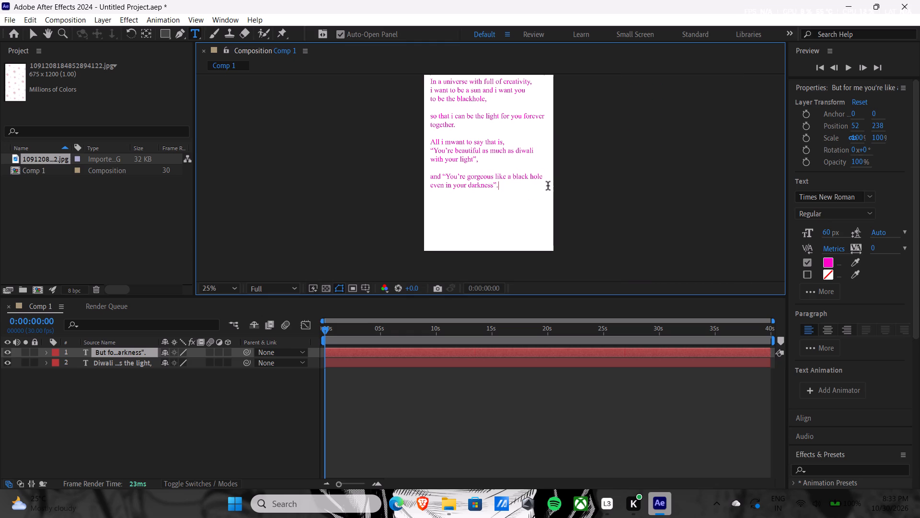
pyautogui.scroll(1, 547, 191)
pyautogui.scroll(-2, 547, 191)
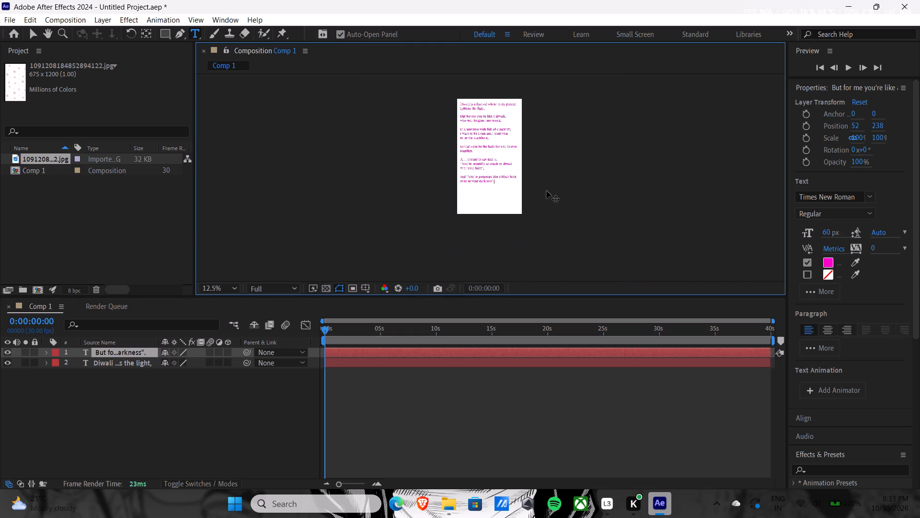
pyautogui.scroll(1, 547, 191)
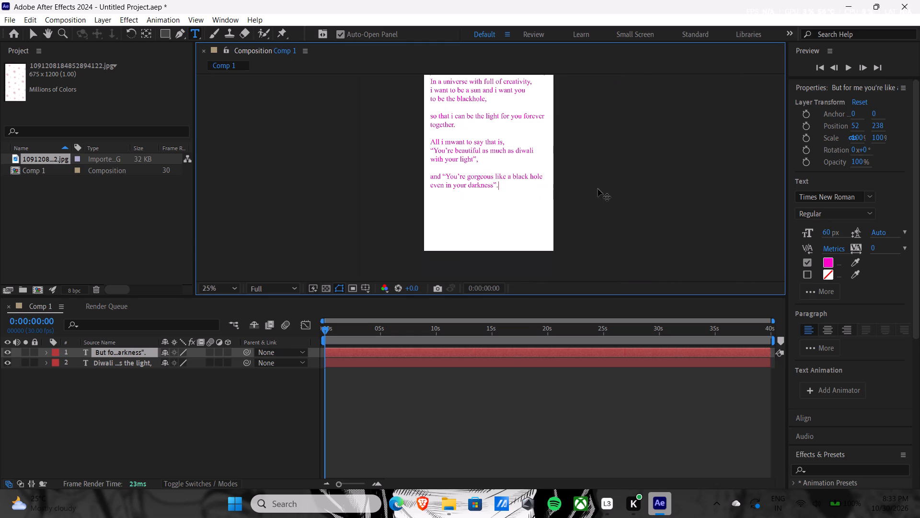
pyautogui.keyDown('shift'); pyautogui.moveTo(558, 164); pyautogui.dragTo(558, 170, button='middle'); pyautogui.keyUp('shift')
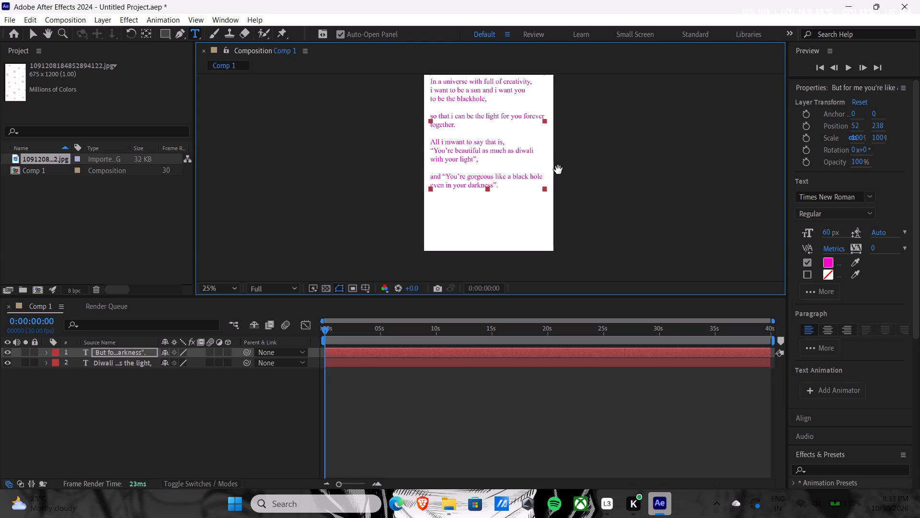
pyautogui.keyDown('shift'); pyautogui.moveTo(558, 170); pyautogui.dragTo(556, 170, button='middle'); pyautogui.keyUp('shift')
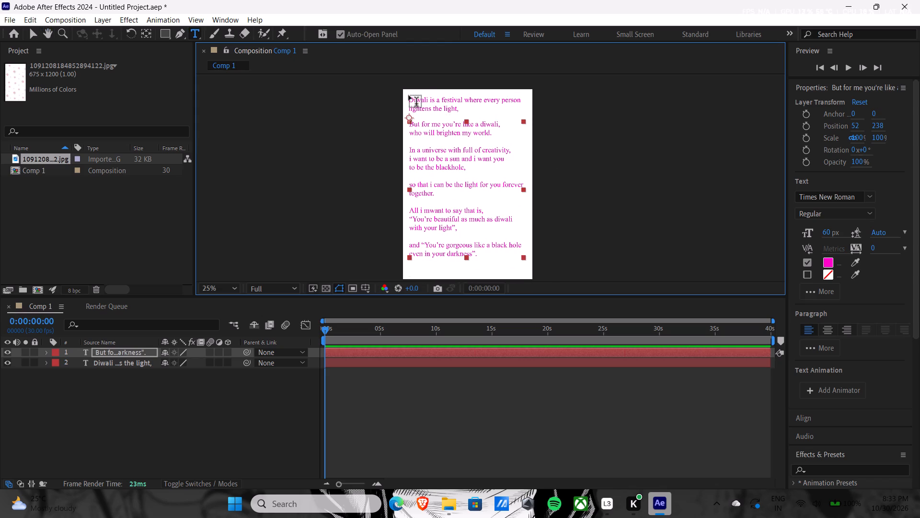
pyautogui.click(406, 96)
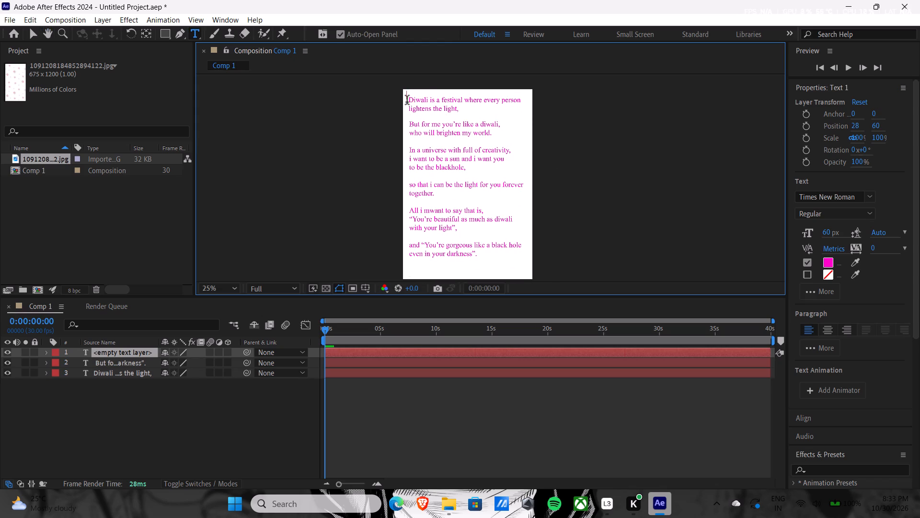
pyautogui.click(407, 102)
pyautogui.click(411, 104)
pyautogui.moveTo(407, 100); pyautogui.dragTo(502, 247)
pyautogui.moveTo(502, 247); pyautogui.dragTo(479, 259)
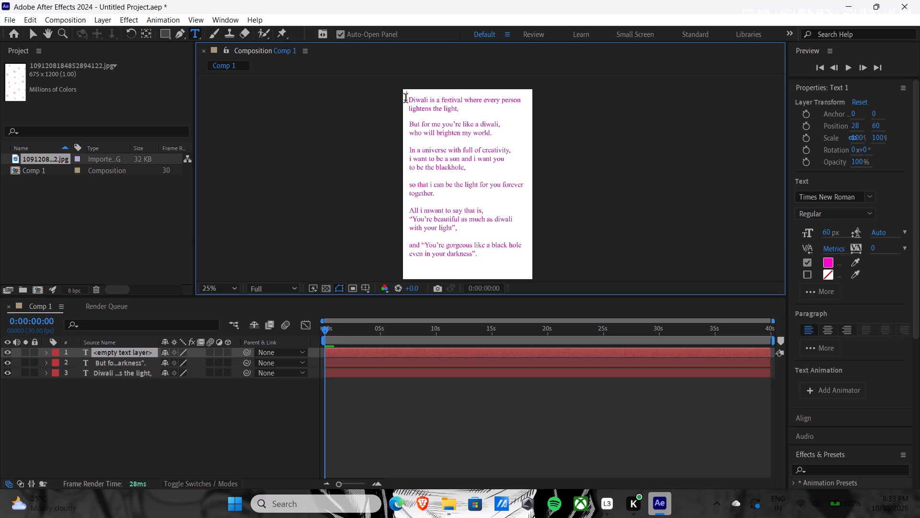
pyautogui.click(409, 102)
# Clear all the text from the separate opening verse "Diwali is a festival where every person lightens the light,".
pyautogui.scroll(2, 414, 105)
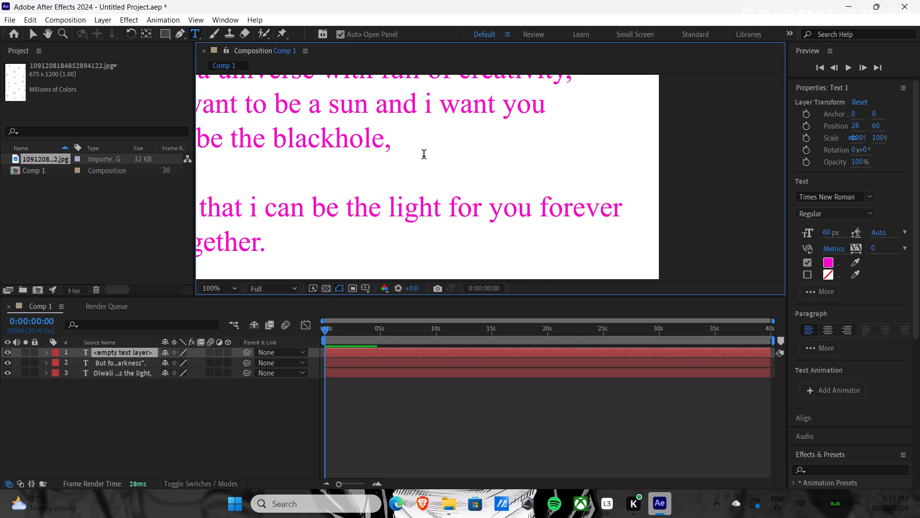
pyautogui.scroll(-1, 424, 156)
pyautogui.keyDown('shift'); pyautogui.moveTo(424, 155); pyautogui.dragTo(430, 168, button='middle'); pyautogui.keyUp('shift')
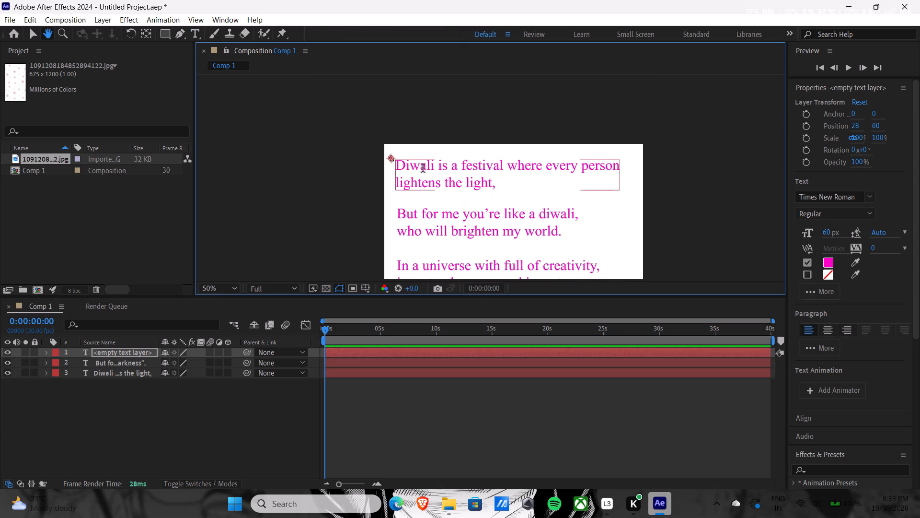
pyautogui.click(398, 165)
pyautogui.scroll(-1, 425, 173)
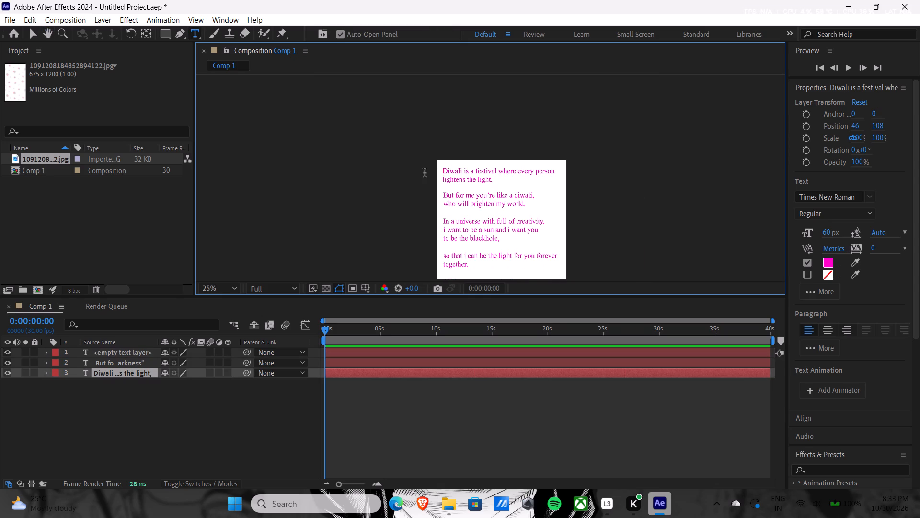
pyautogui.scroll(1, 448, 172)
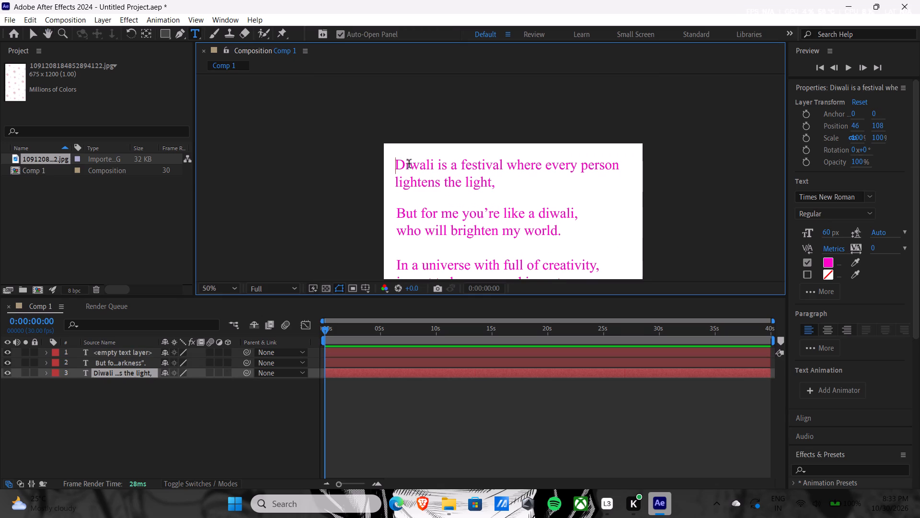
pyautogui.moveTo(396, 165); pyautogui.dragTo(425, 180)
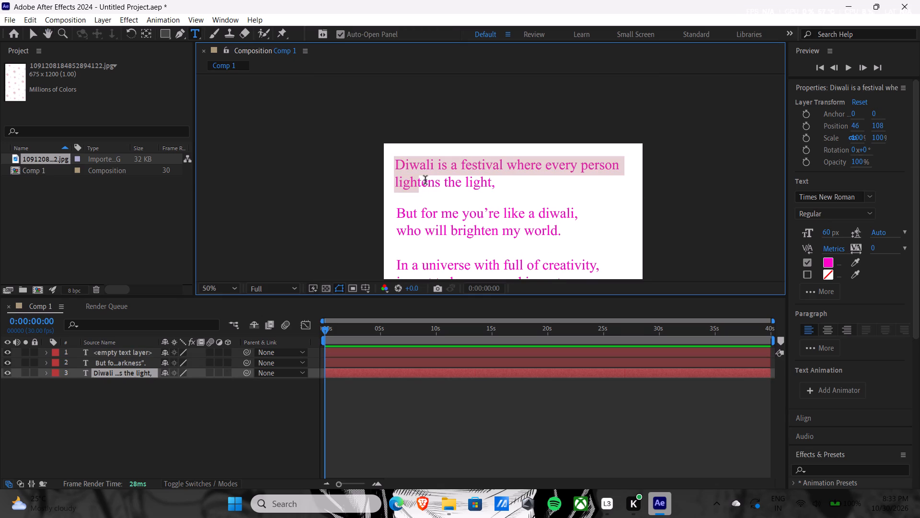
pyautogui.moveTo(425, 180); pyautogui.dragTo(614, 268)
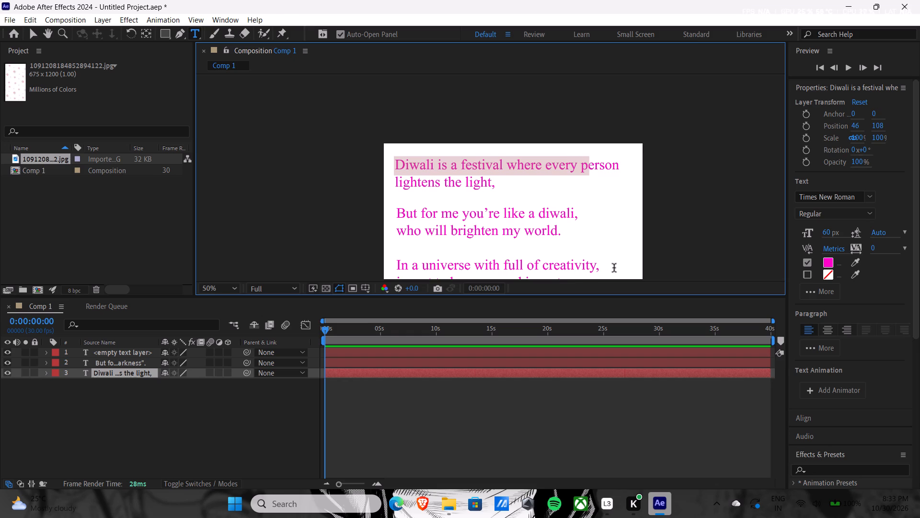
pyautogui.moveTo(614, 268); pyautogui.dragTo(531, 229)
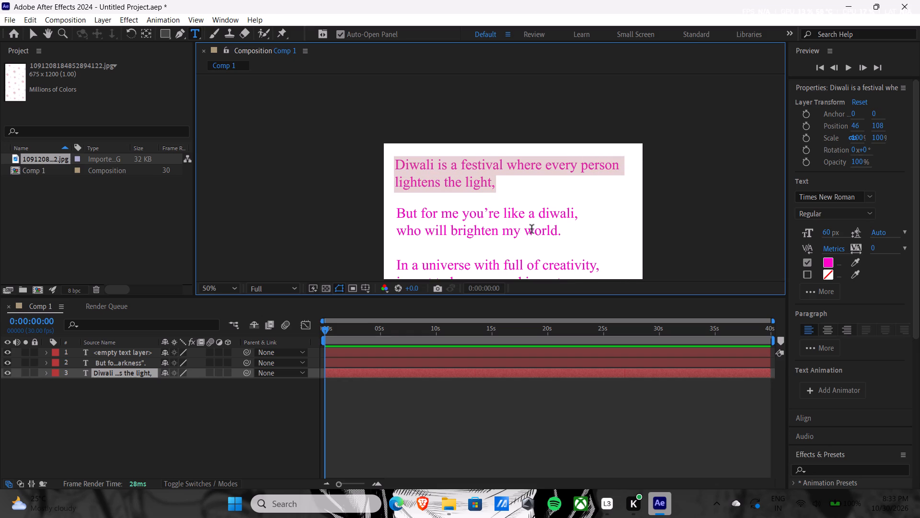
pyautogui.moveTo(531, 229); pyautogui.dragTo(533, 229)
pyautogui.press('BackSpace')
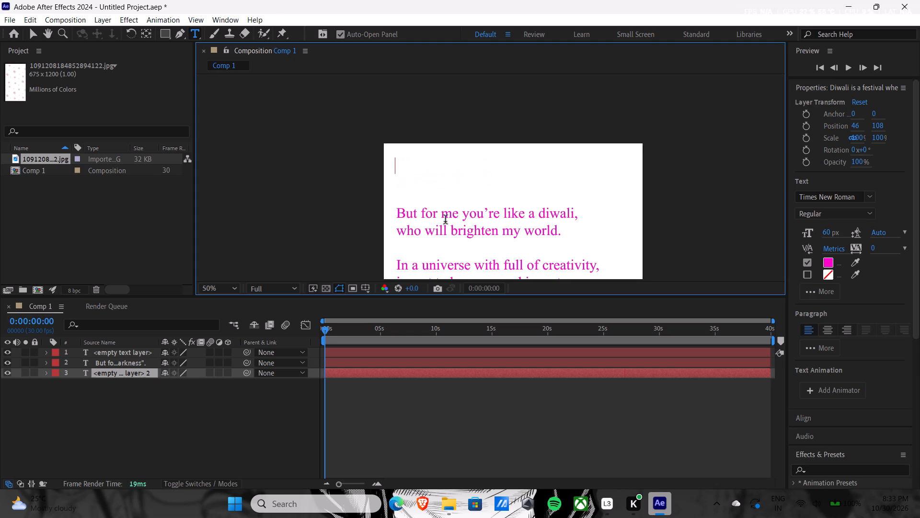
# Delete the emptied opening-verse text layer at the bottom of the layer stack.
pyautogui.click(397, 217)
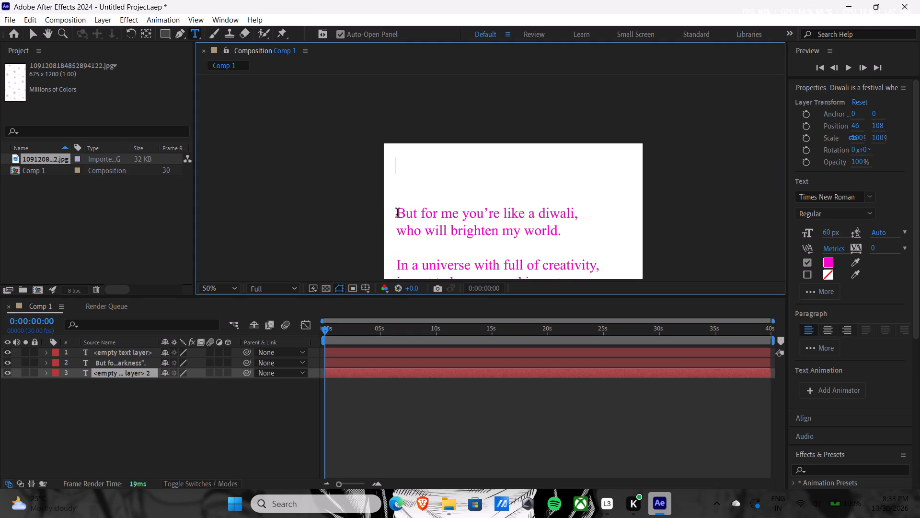
pyautogui.click(399, 214)
pyautogui.click(407, 215)
pyautogui.press('Delete')
pyautogui.click(129, 373)
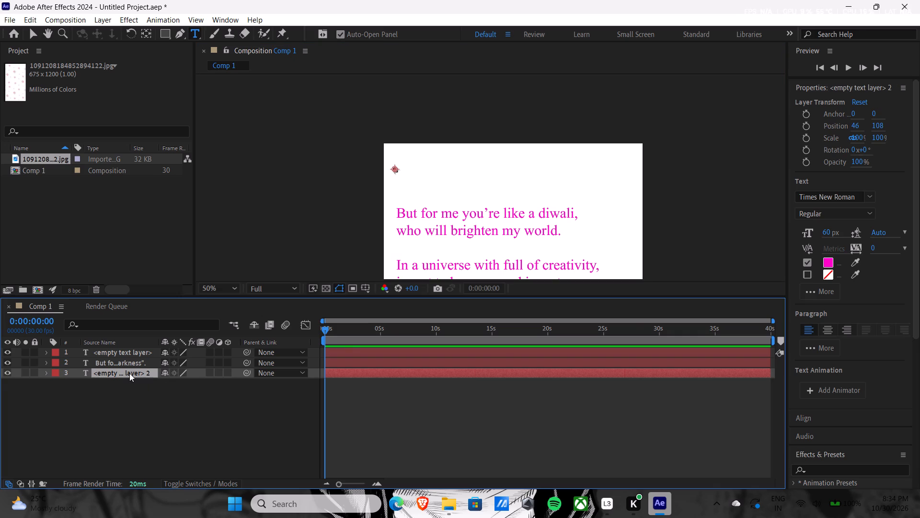
pyautogui.press('Delete')
# Insert two line breaks before "But for me you’re like a diwali," in the remaining verse layer.
pyautogui.click(129, 367)
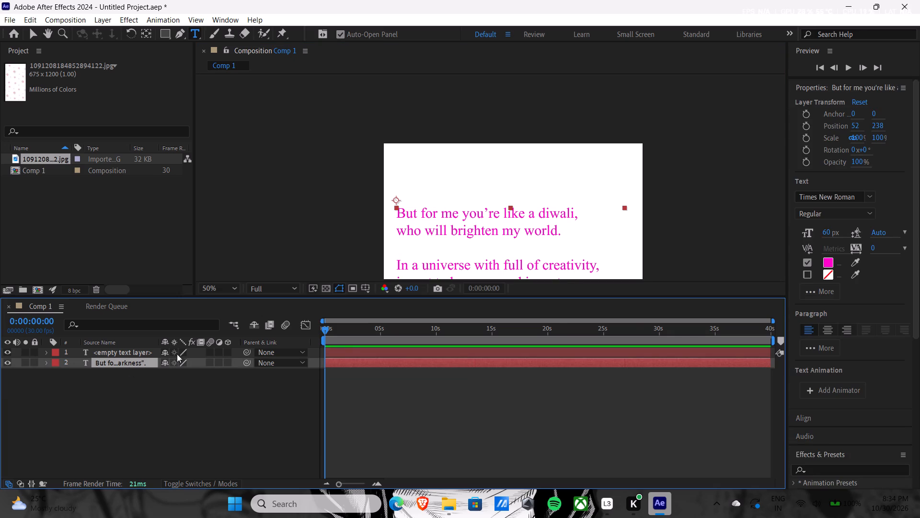
pyautogui.click(395, 211)
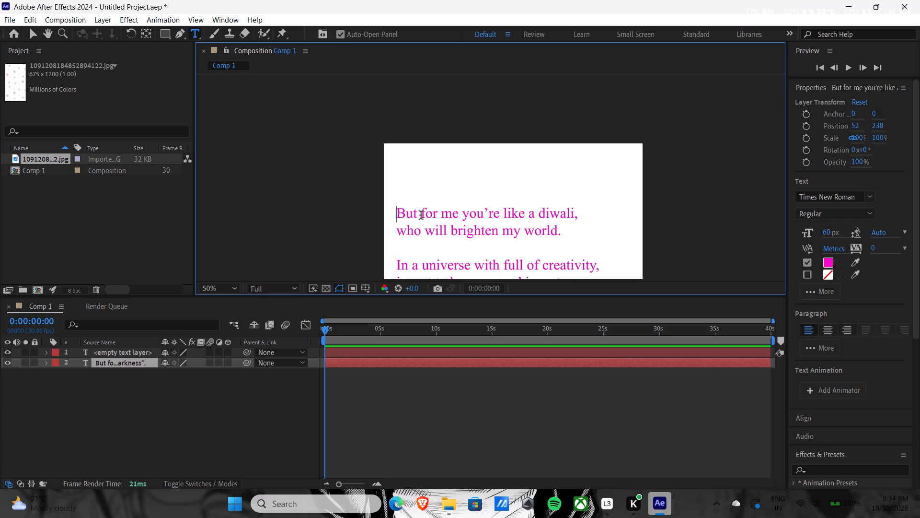
pyautogui.press('Return')
pyautogui.press('BackSpace')
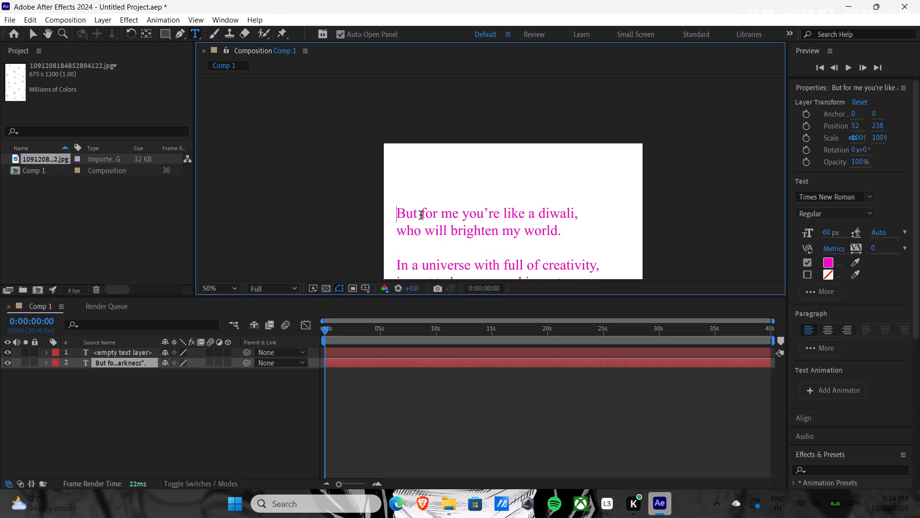
pyautogui.press('Return')
pyautogui.press('Return')
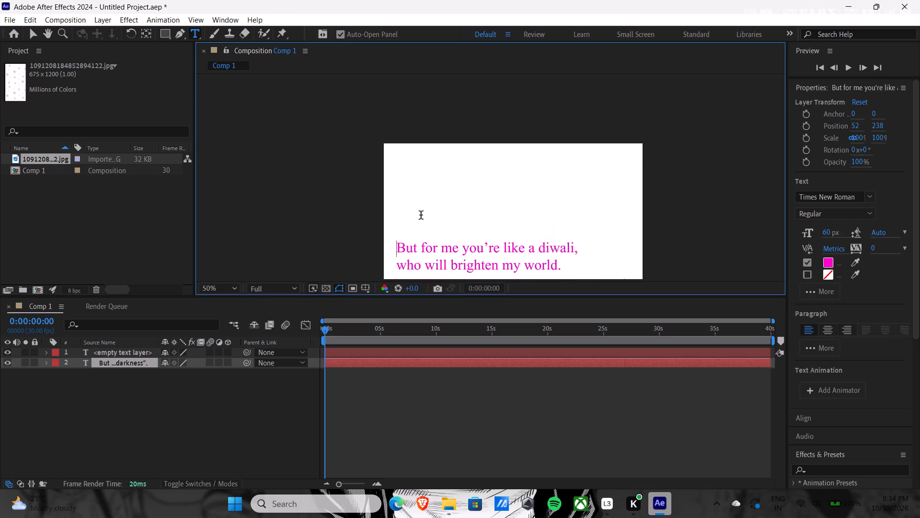
# Write "Diwali is a festival" on the blank first line above "But for me you’re like a diwali,".
pyautogui.click(421, 215)
pyautogui.click(410, 214)
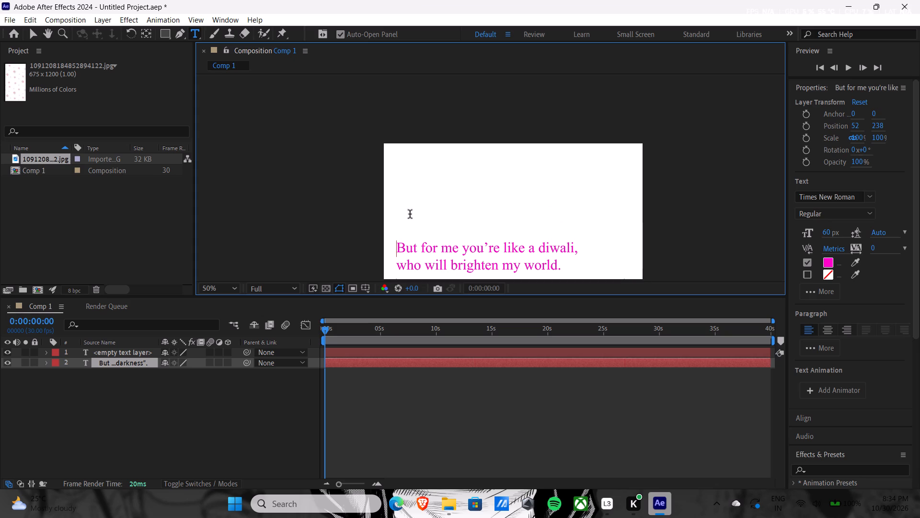
pyautogui.click(410, 213)
pyautogui.click(401, 209)
pyautogui.hotkey('shift', 'd')
pyautogui.write('iwali')
pyautogui.press('space')
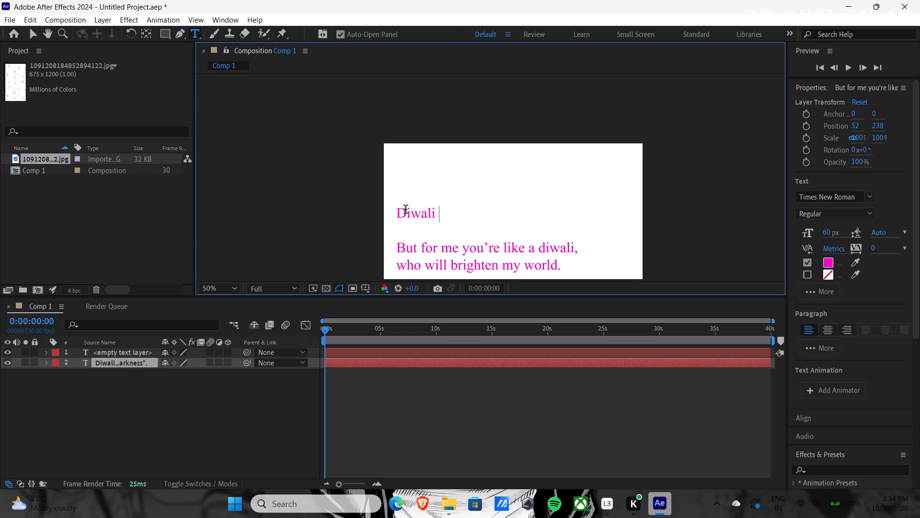
pyautogui.press('i')
pyautogui.press('d')
pyautogui.press('BackSpace')
pyautogui.write('s a')
pyautogui.press('space')
pyautogui.write('festival')
pyautogui.press('space')
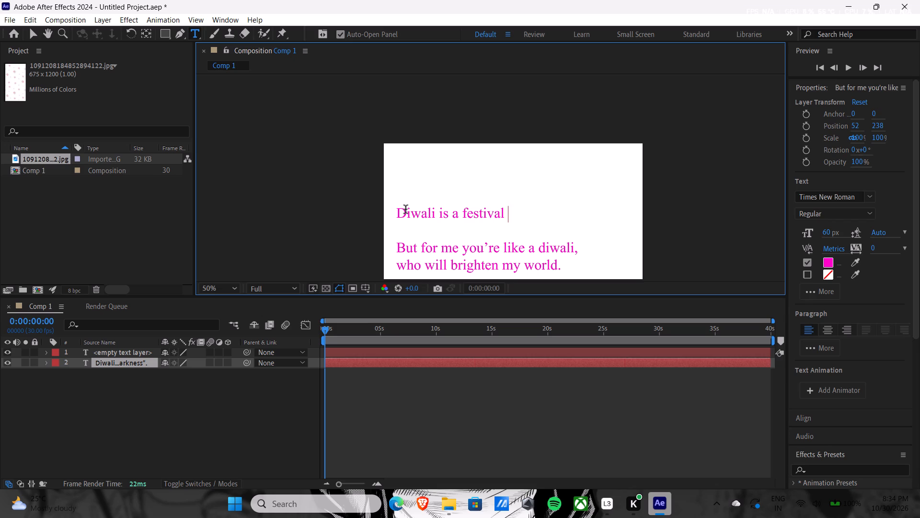
# Complete the opening line with "where every person" and start a new line below it.
pyautogui.write('whery')
pyautogui.press('BackSpace')
pyautogui.write('e')
pyautogui.press('space')
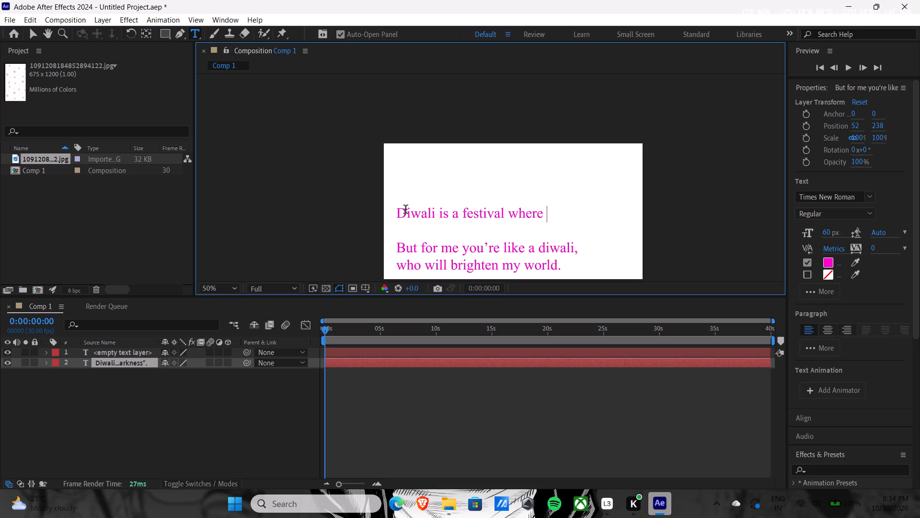
pyautogui.write('every')
pyautogui.press('space')
pyautogui.write('person')
pyautogui.press('Return')
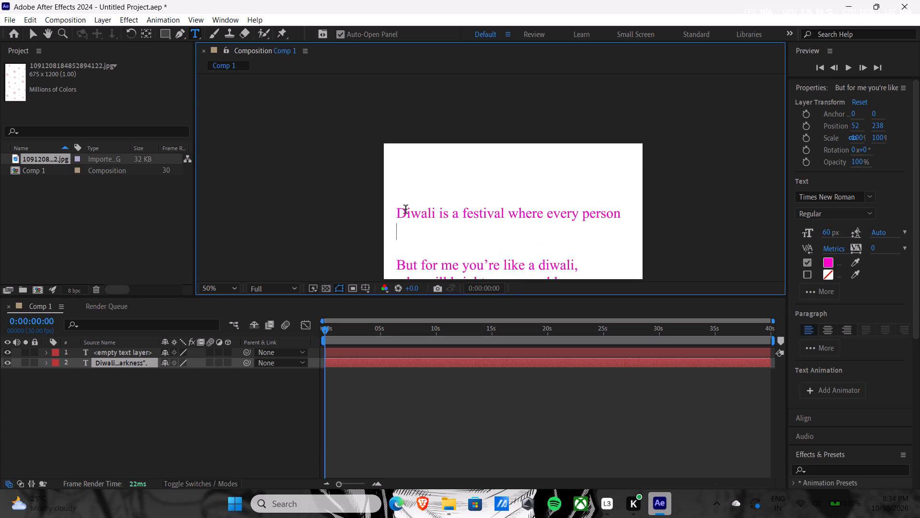
# Write "lightens the light," as the second line of the opening verse.
pyautogui.write('lightens light')
pyautogui.press('space')
pyautogui.press('BackSpace')
pyautogui.press('BackSpace')
pyautogui.press('BackSpace')
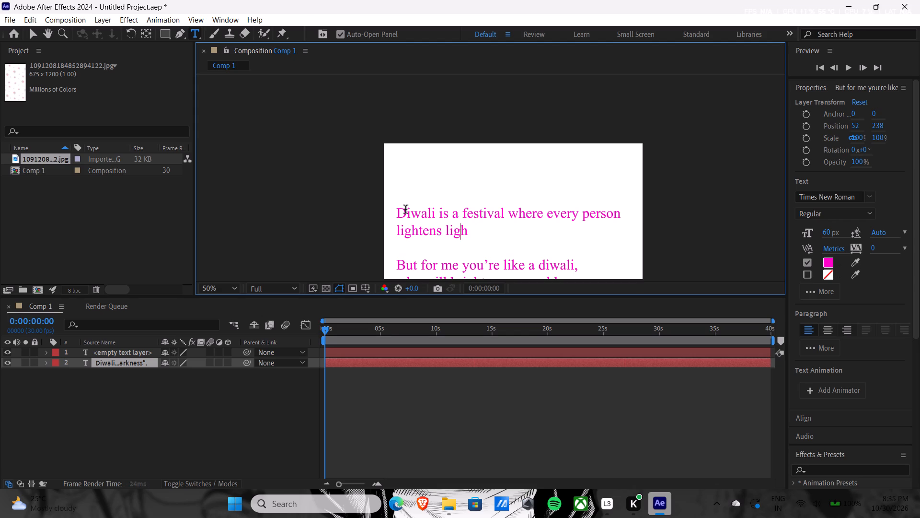
pyautogui.press('BackSpace')
pyautogui.press('BackSpace')
pyautogui.press('BackSpace')
pyautogui.write('thw')
pyautogui.press('space')
pyautogui.press('BackSpace')
pyautogui.press('BackSpace')
pyautogui.write('e light')
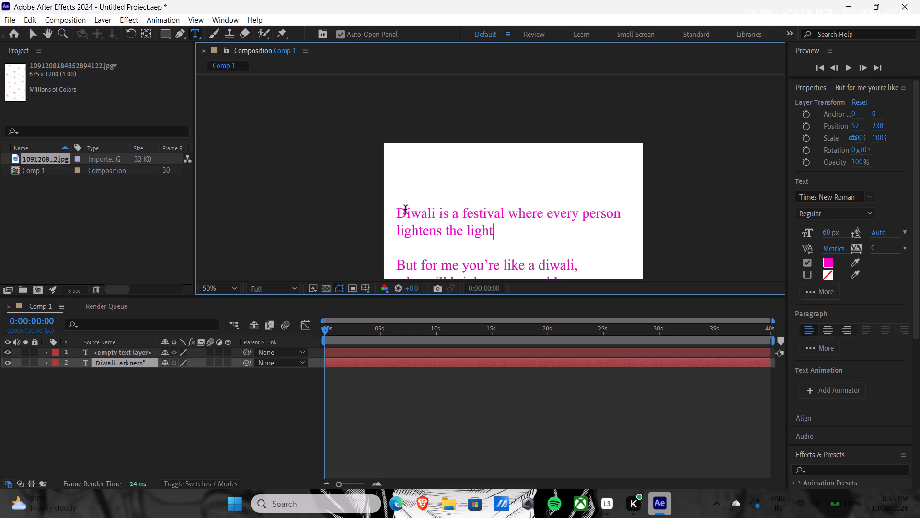
pyautogui.press(',')
# Move the combined verse layer slightly down the composition to about position 52, 270.
pyautogui.scroll(-1, 411, 209)
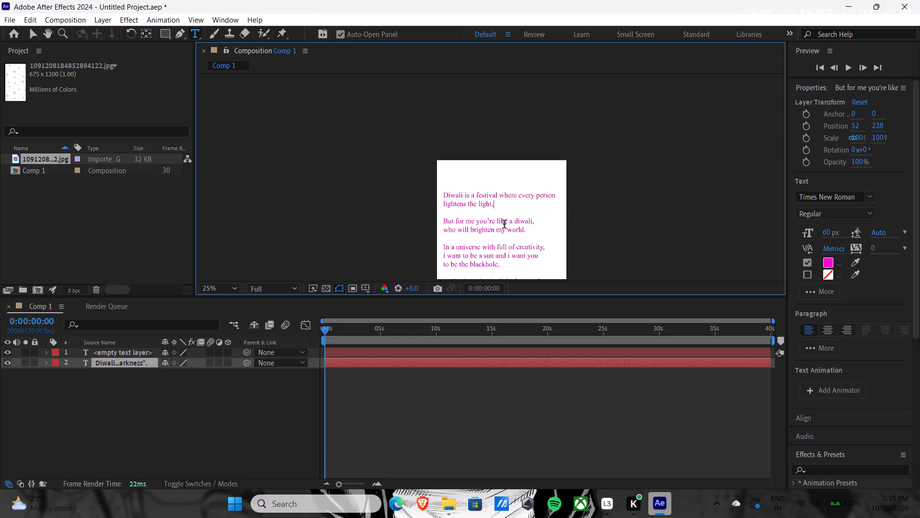
pyautogui.keyDown('shift'); pyautogui.moveTo(522, 229); pyautogui.dragTo(516, 214, button='middle'); pyautogui.keyUp('shift')
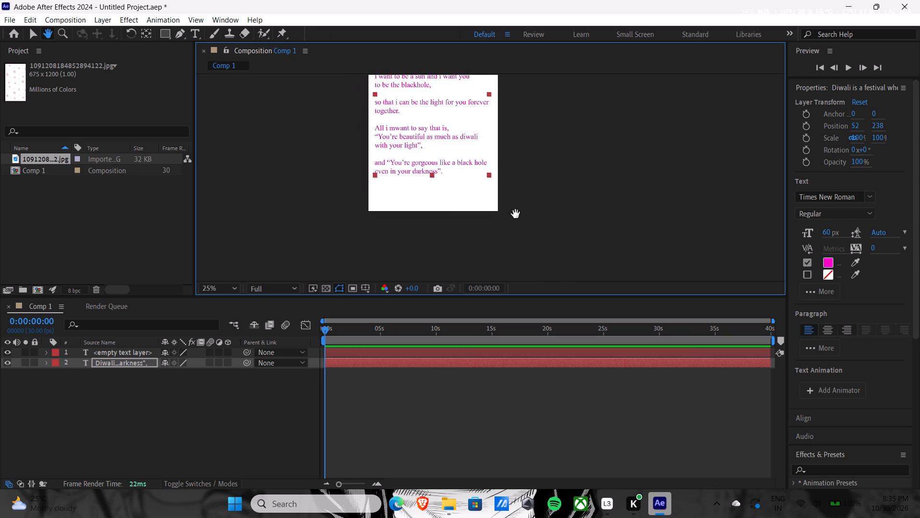
pyautogui.keyDown('shift'); pyautogui.moveTo(516, 214); pyautogui.dragTo(517, 222, button='middle'); pyautogui.keyUp('shift')
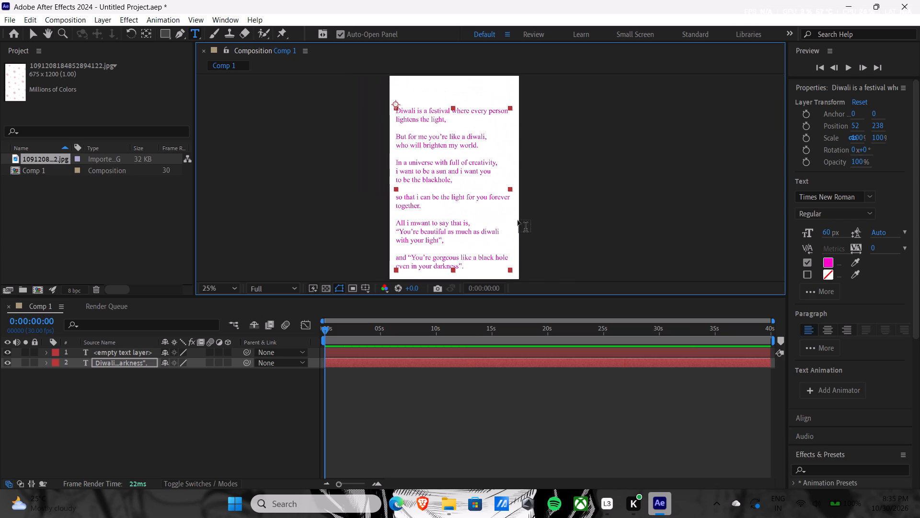
pyautogui.scroll(-1, 518, 221)
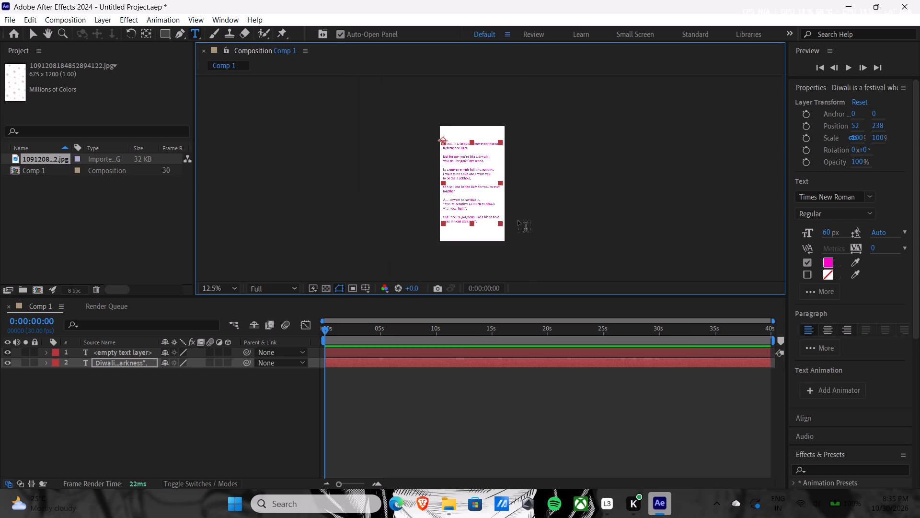
pyautogui.click(33, 30)
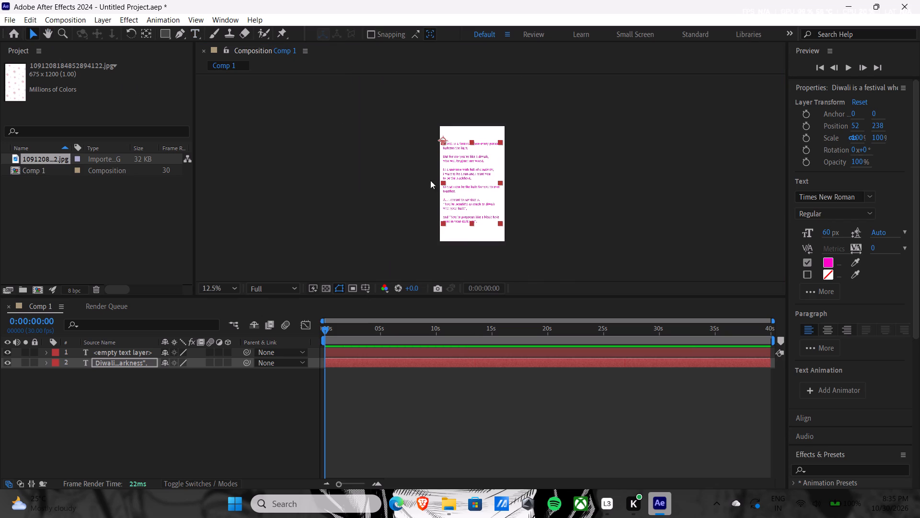
pyautogui.click(470, 179)
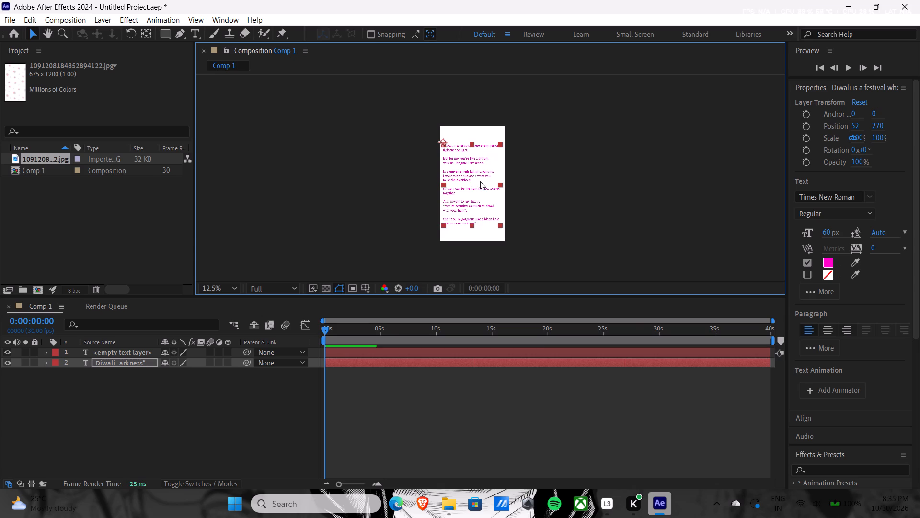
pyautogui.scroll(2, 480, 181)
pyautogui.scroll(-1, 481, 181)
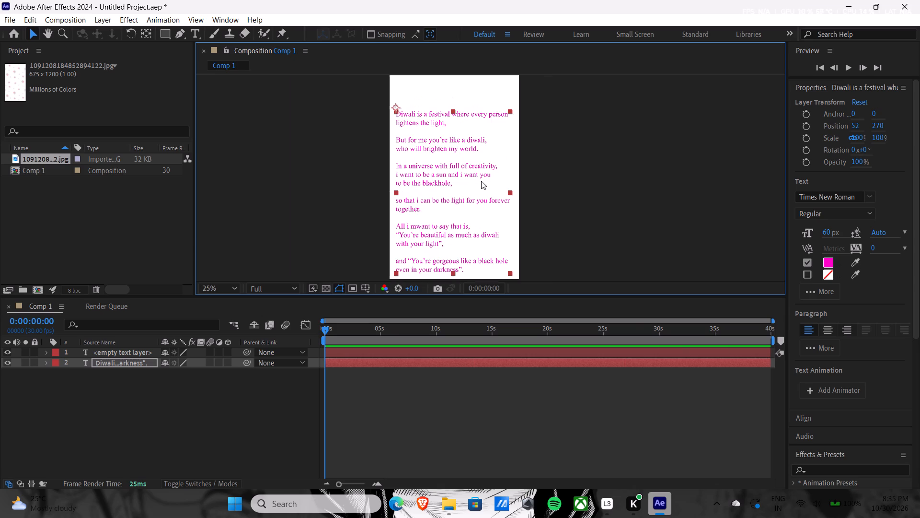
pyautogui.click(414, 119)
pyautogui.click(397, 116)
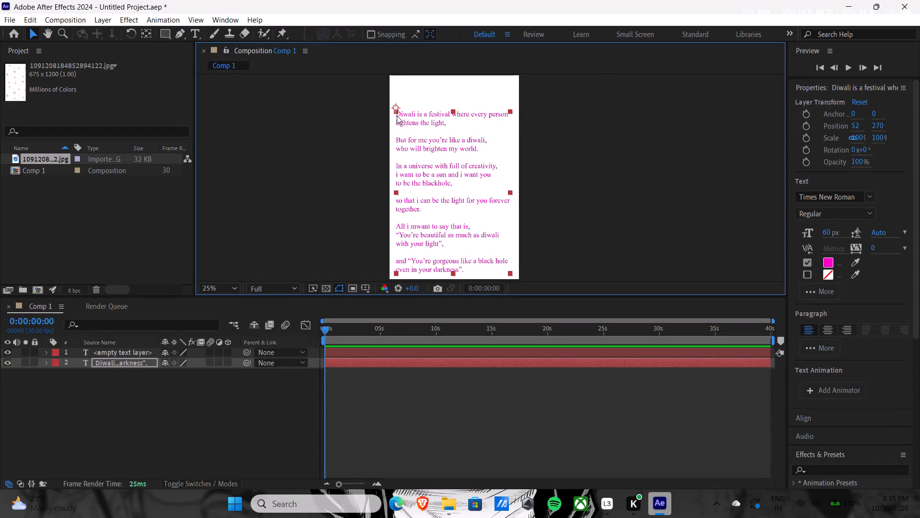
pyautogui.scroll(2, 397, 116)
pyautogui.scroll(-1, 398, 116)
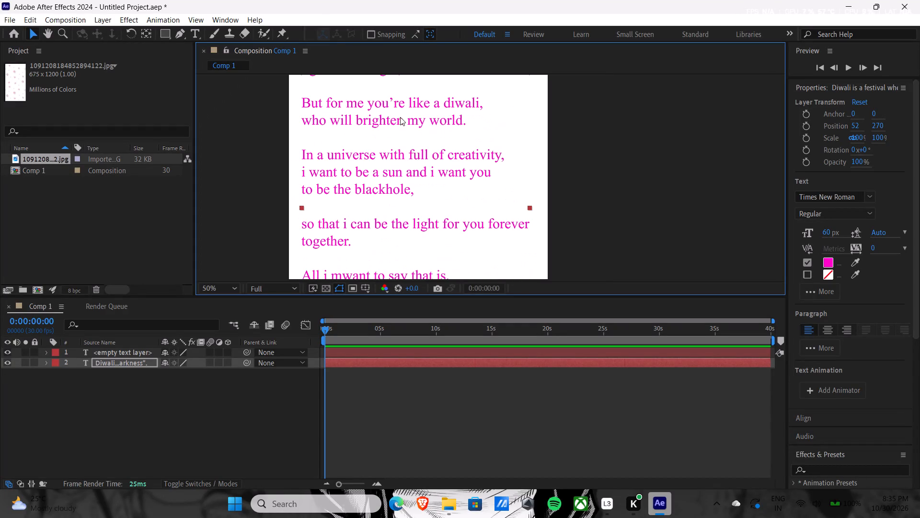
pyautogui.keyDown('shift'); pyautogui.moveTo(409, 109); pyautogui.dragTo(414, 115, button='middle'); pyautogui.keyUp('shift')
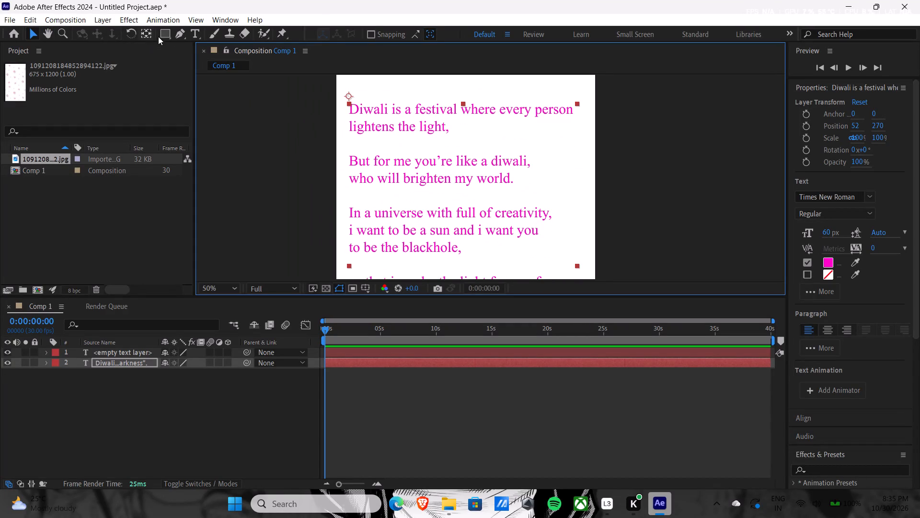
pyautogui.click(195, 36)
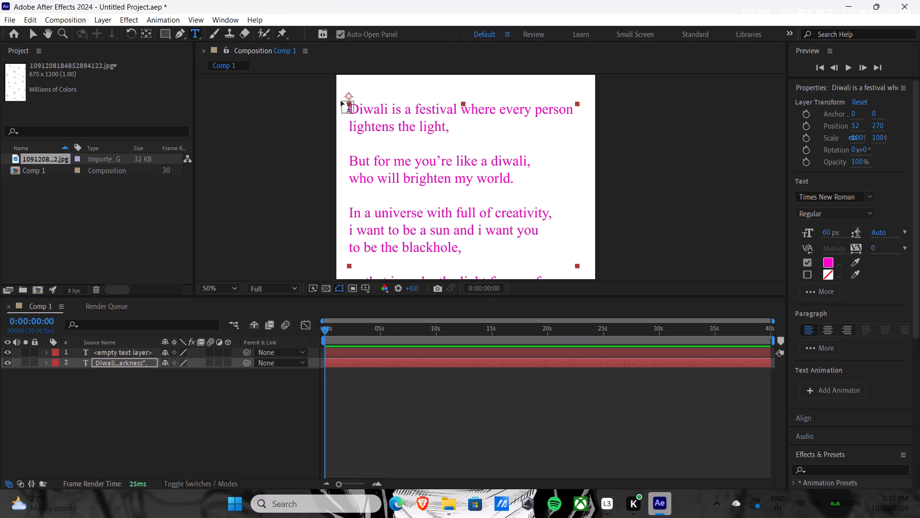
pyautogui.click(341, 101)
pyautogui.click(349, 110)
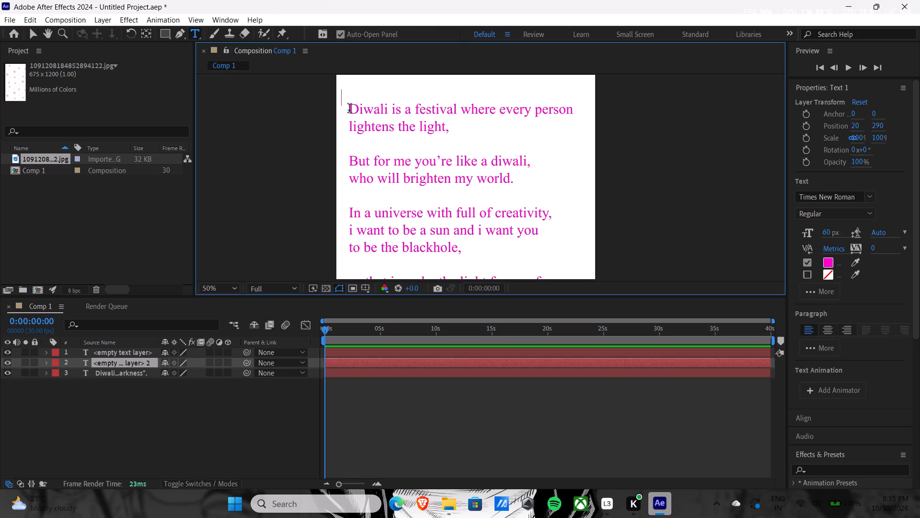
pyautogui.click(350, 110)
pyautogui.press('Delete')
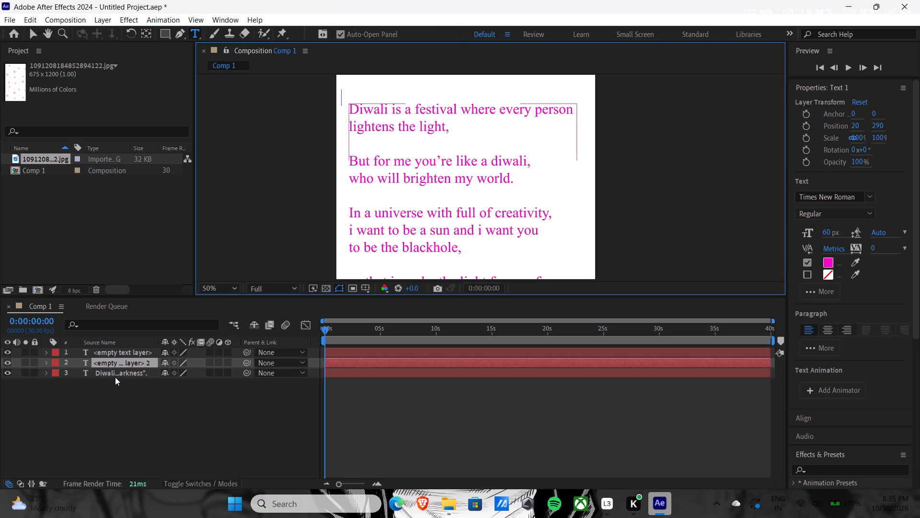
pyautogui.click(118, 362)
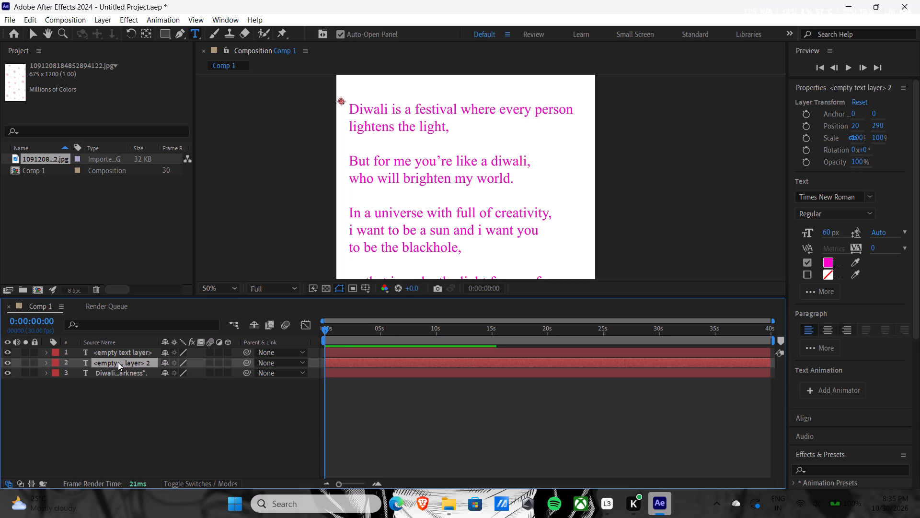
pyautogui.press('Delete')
# Copy the opening verse "Diwali is a festival where every person lightens the light," from the combined verse layer.
pyautogui.click(119, 362)
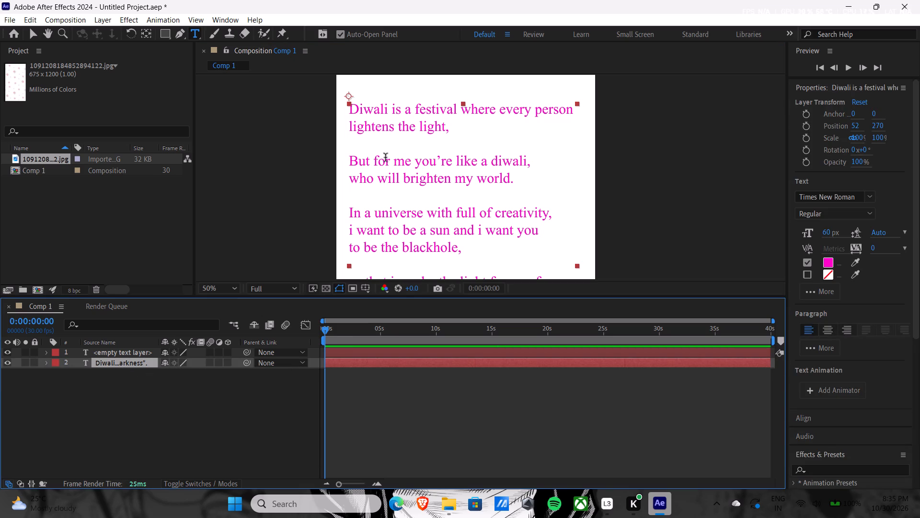
pyautogui.click(351, 110)
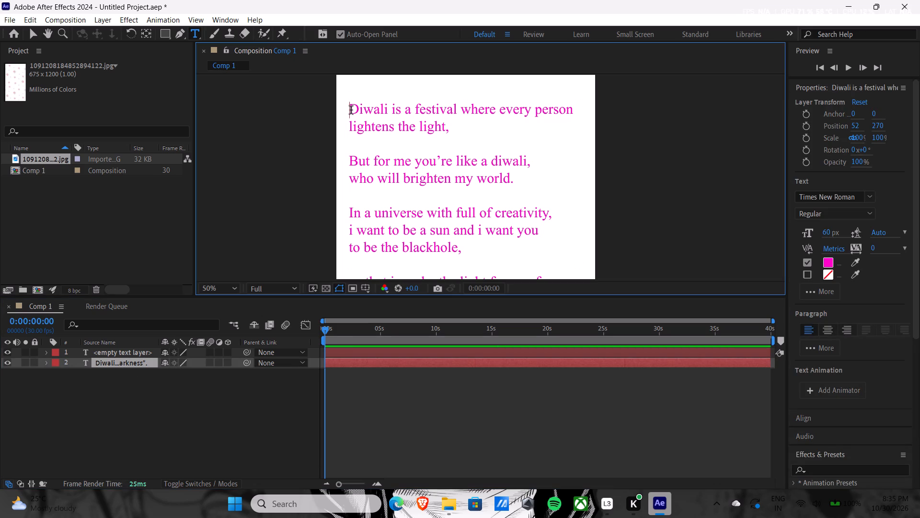
pyautogui.moveTo(350, 110); pyautogui.dragTo(466, 134)
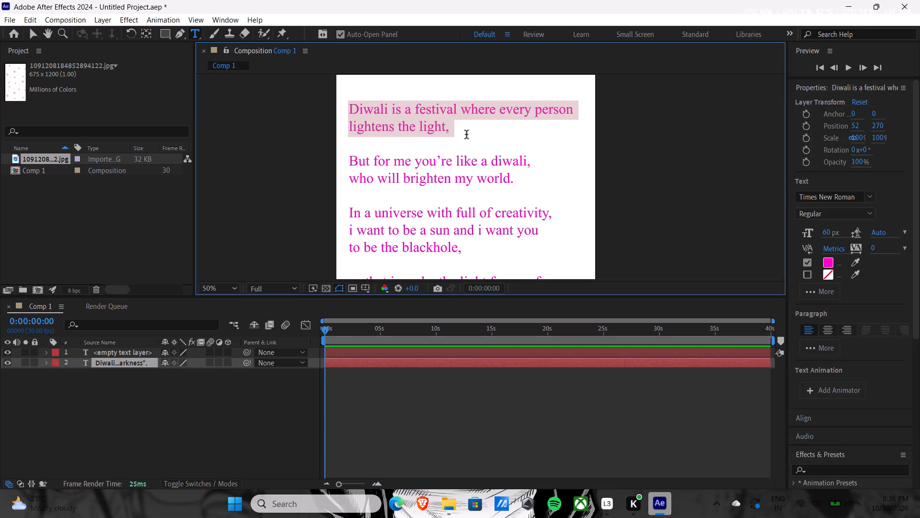
pyautogui.moveTo(466, 134); pyautogui.dragTo(464, 133)
pyautogui.moveTo(464, 133); pyautogui.dragTo(495, 242)
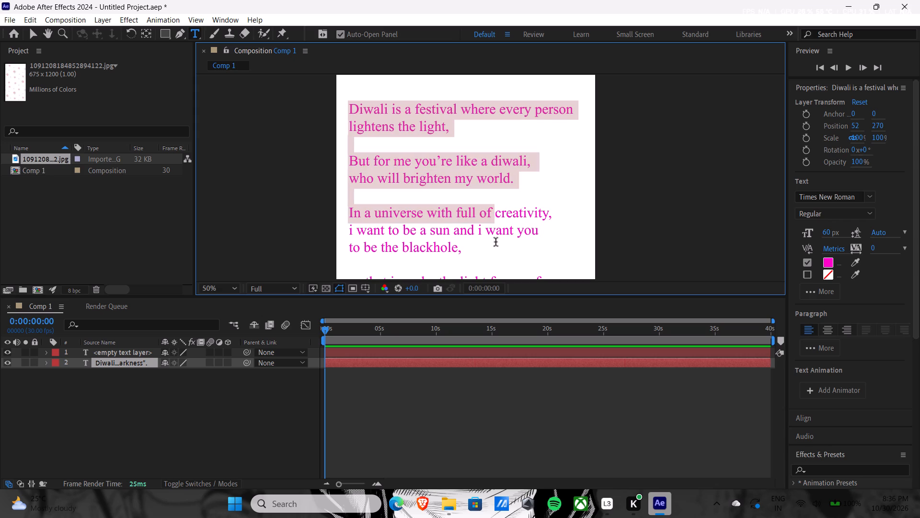
pyautogui.moveTo(495, 242); pyautogui.dragTo(454, 127)
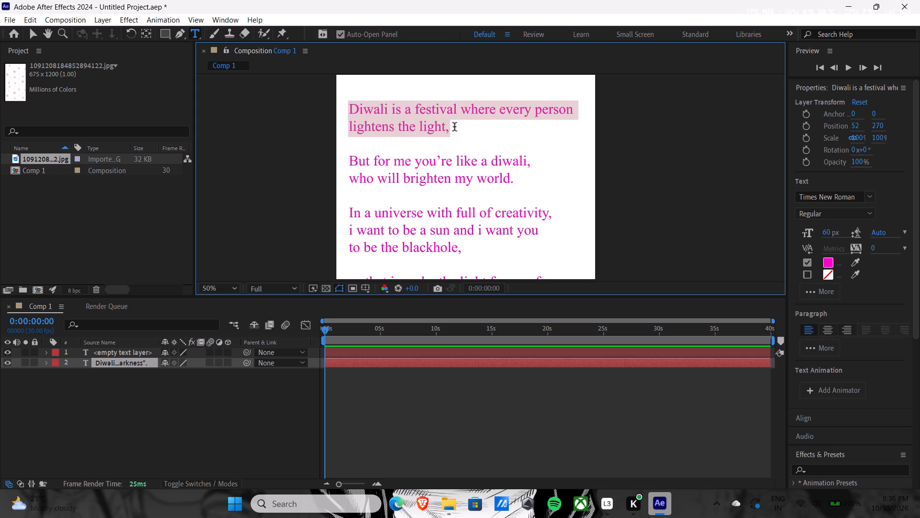
pyautogui.hotkey('ctrl', 'c')
# Search Windows for "note" and open Notepad.
pyautogui.click(302, 504)
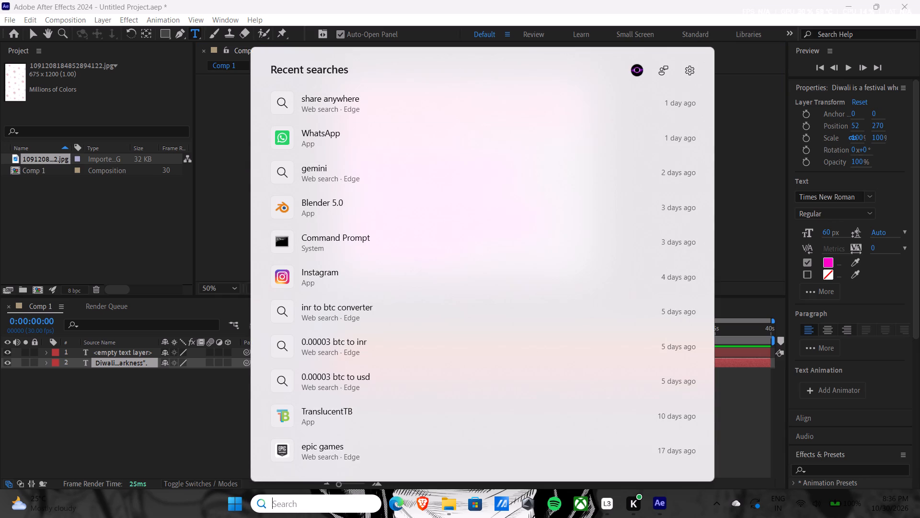
pyautogui.write('note')
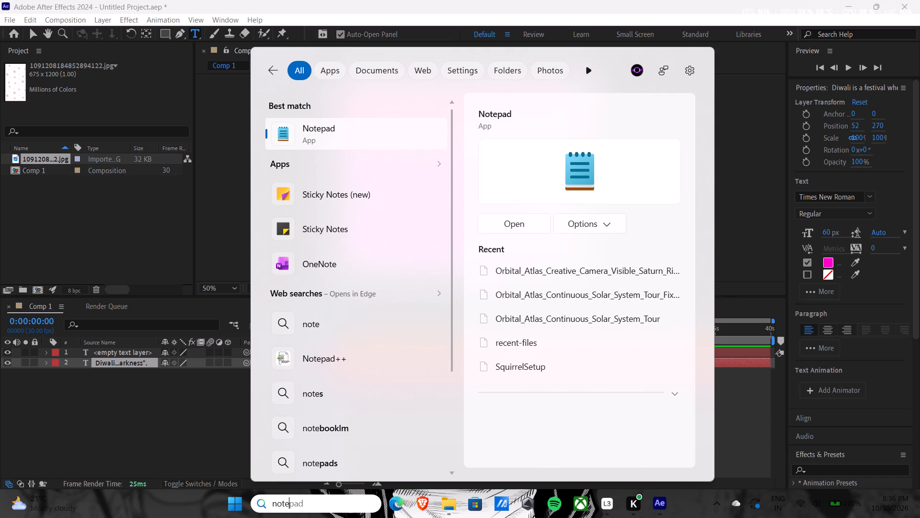
pyautogui.click(329, 129)
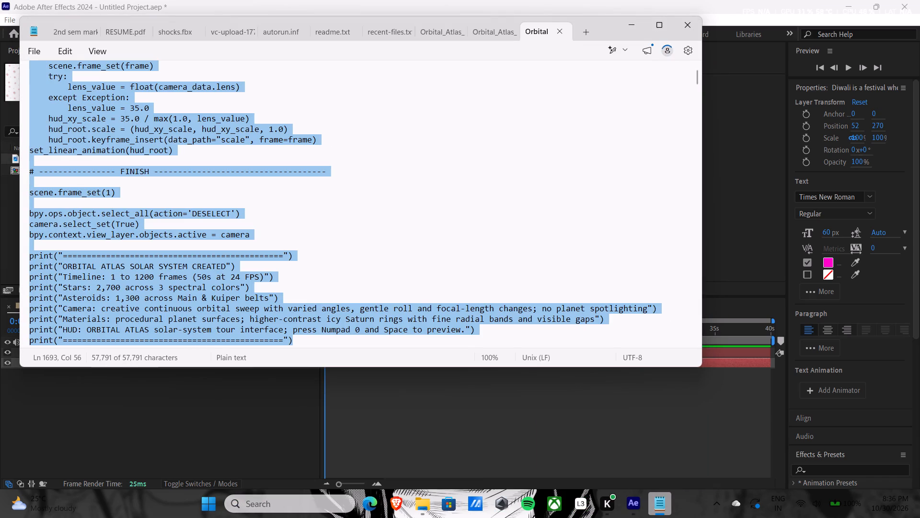
# Close the leftover Orbital, Orbital_Atlas, recent-files and readme documents in Notepad and dismiss the missing-path error.
pyautogui.click(562, 31)
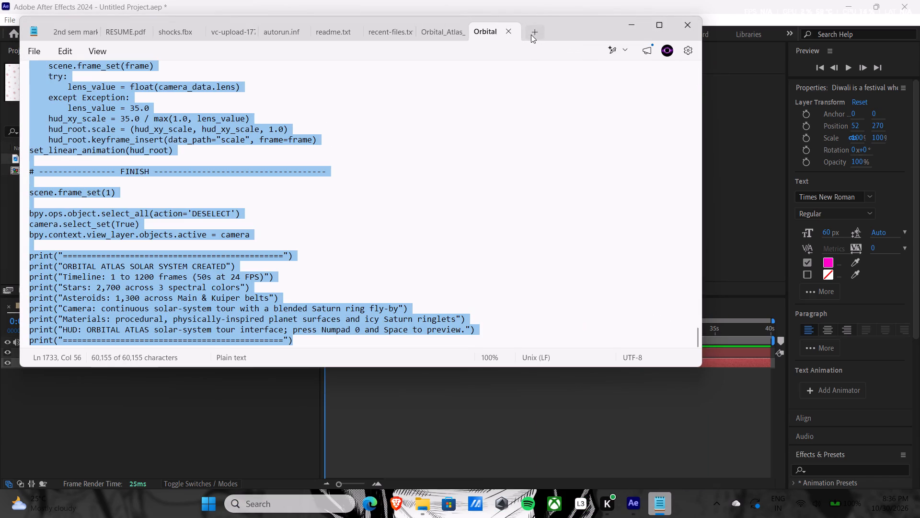
pyautogui.click(504, 34)
pyautogui.click(460, 35)
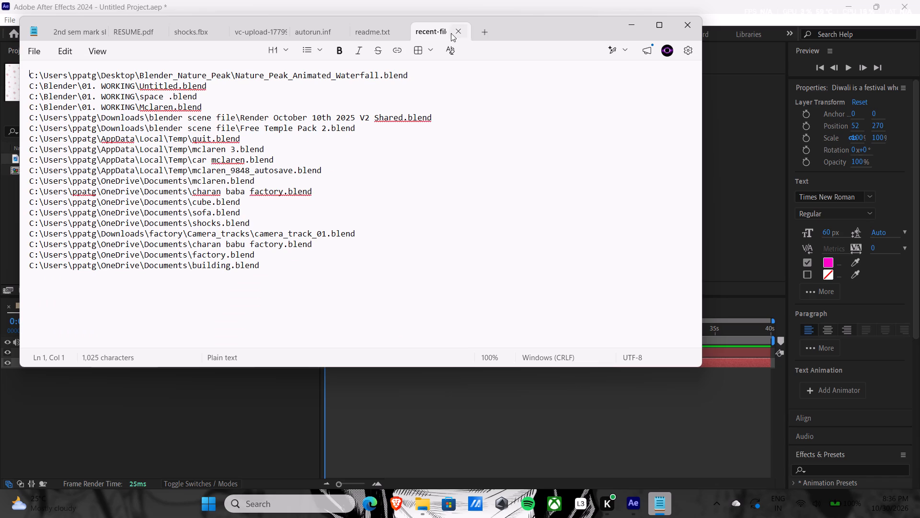
pyautogui.click(453, 33)
pyautogui.click(386, 220)
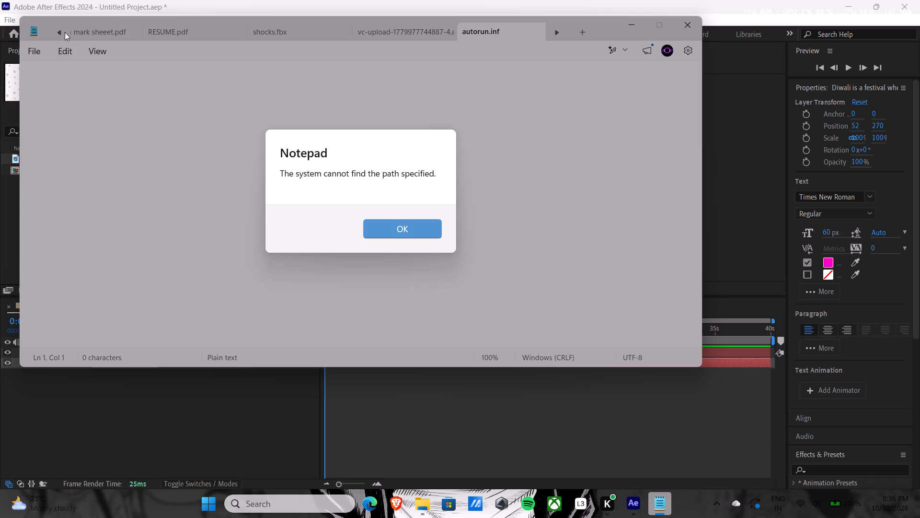
pyautogui.click(375, 225)
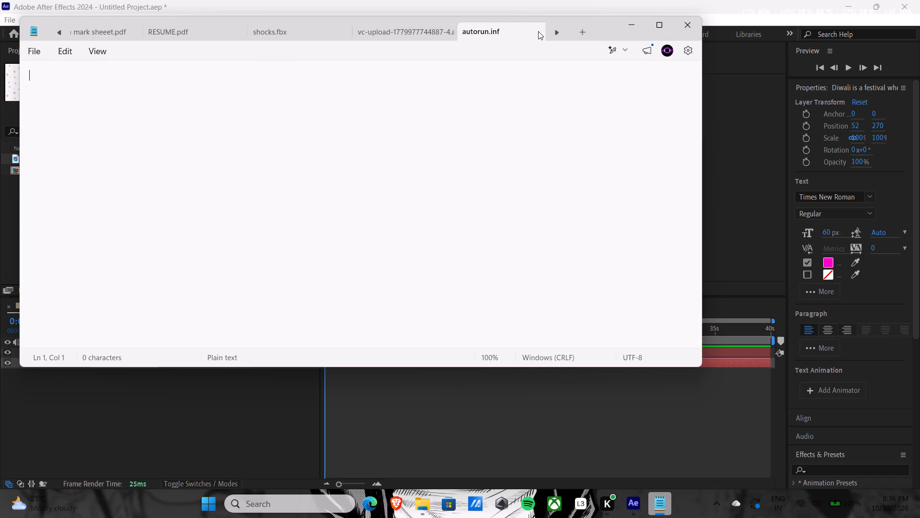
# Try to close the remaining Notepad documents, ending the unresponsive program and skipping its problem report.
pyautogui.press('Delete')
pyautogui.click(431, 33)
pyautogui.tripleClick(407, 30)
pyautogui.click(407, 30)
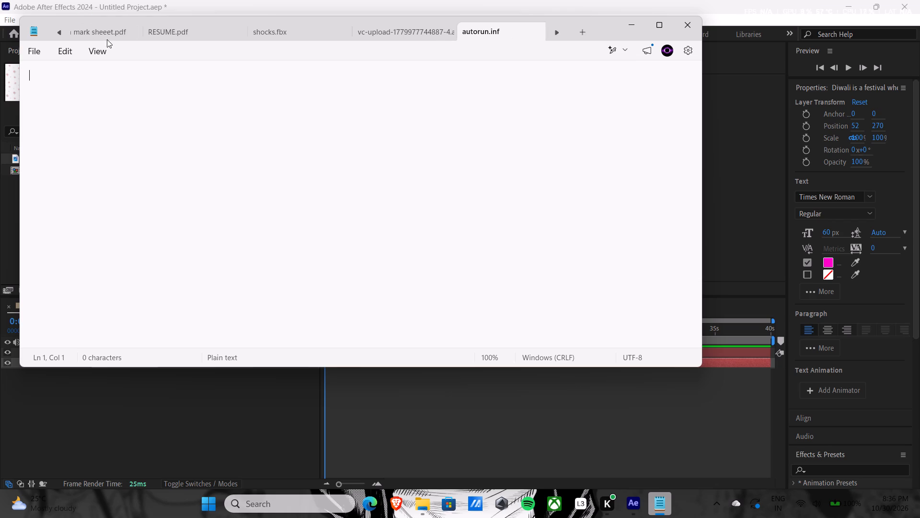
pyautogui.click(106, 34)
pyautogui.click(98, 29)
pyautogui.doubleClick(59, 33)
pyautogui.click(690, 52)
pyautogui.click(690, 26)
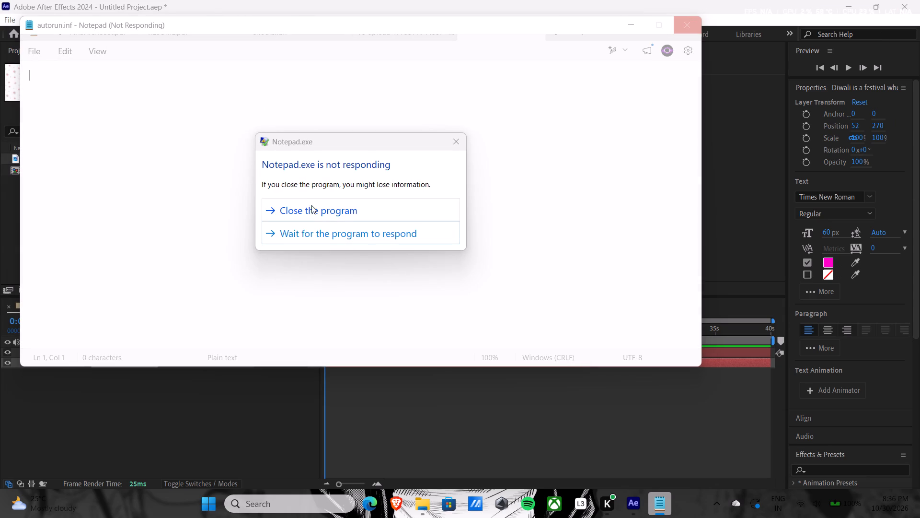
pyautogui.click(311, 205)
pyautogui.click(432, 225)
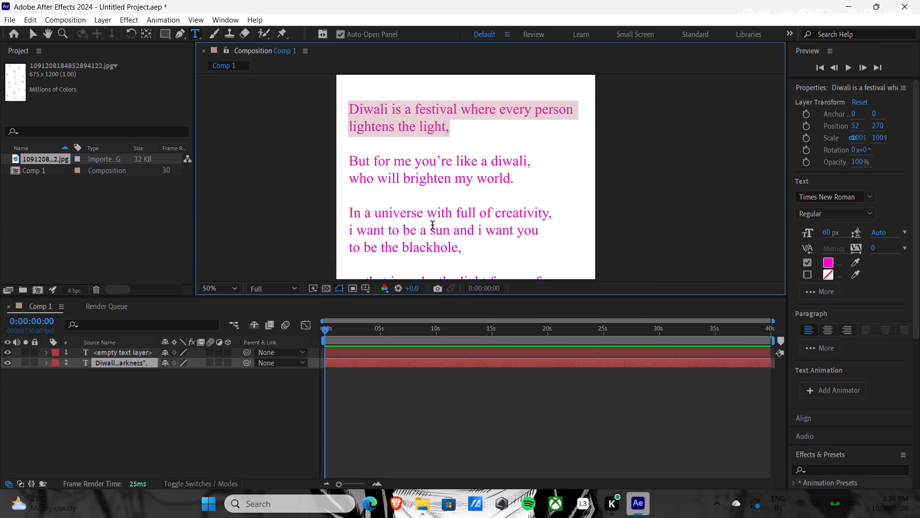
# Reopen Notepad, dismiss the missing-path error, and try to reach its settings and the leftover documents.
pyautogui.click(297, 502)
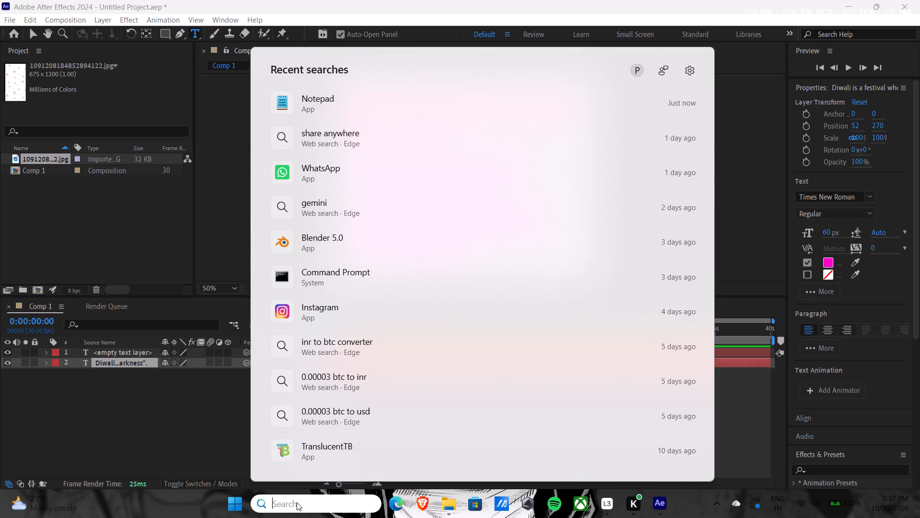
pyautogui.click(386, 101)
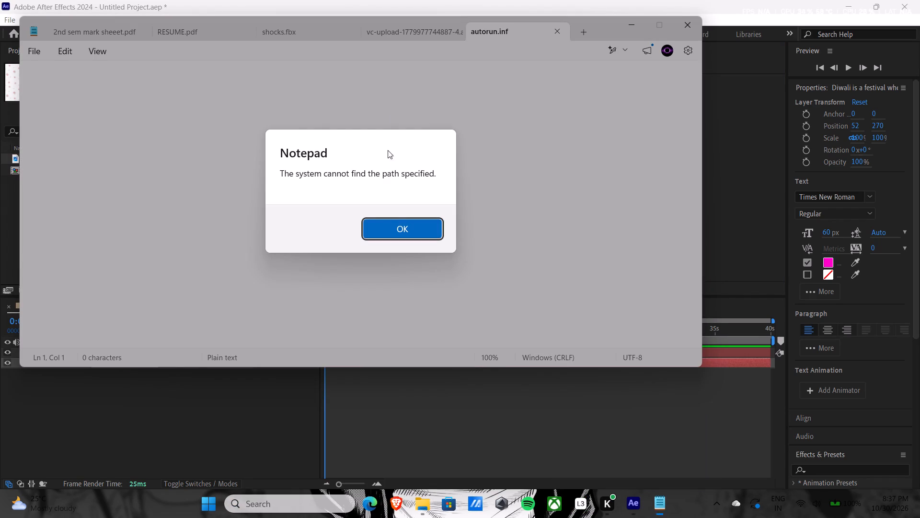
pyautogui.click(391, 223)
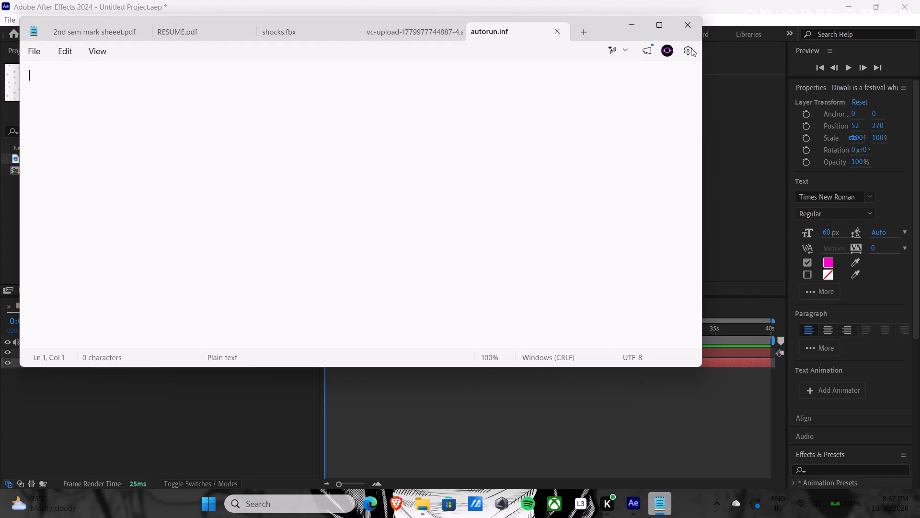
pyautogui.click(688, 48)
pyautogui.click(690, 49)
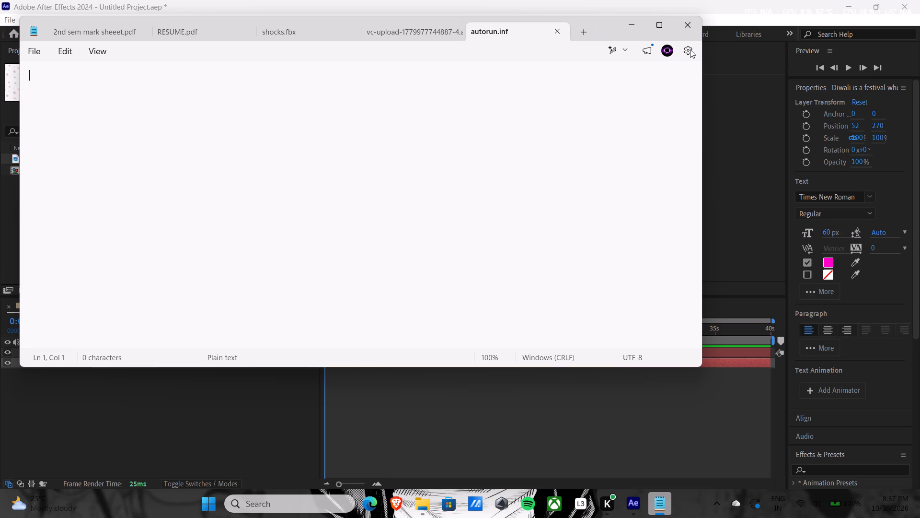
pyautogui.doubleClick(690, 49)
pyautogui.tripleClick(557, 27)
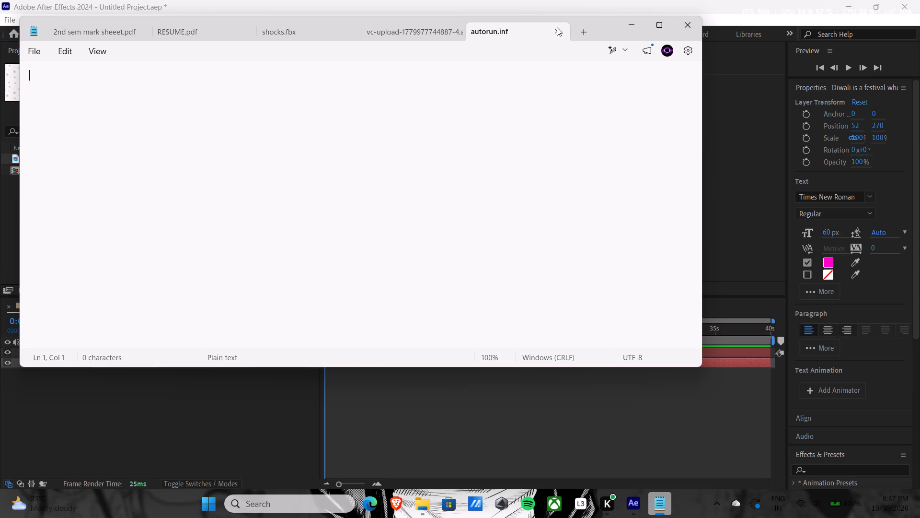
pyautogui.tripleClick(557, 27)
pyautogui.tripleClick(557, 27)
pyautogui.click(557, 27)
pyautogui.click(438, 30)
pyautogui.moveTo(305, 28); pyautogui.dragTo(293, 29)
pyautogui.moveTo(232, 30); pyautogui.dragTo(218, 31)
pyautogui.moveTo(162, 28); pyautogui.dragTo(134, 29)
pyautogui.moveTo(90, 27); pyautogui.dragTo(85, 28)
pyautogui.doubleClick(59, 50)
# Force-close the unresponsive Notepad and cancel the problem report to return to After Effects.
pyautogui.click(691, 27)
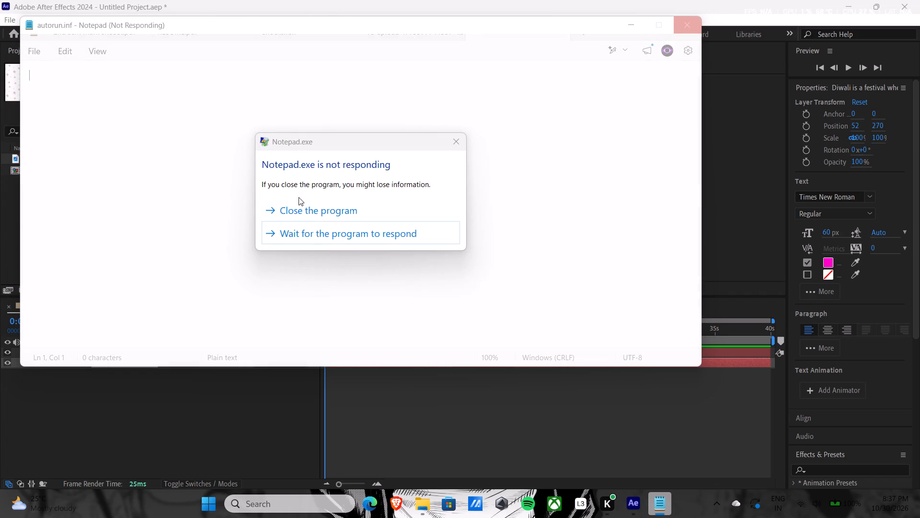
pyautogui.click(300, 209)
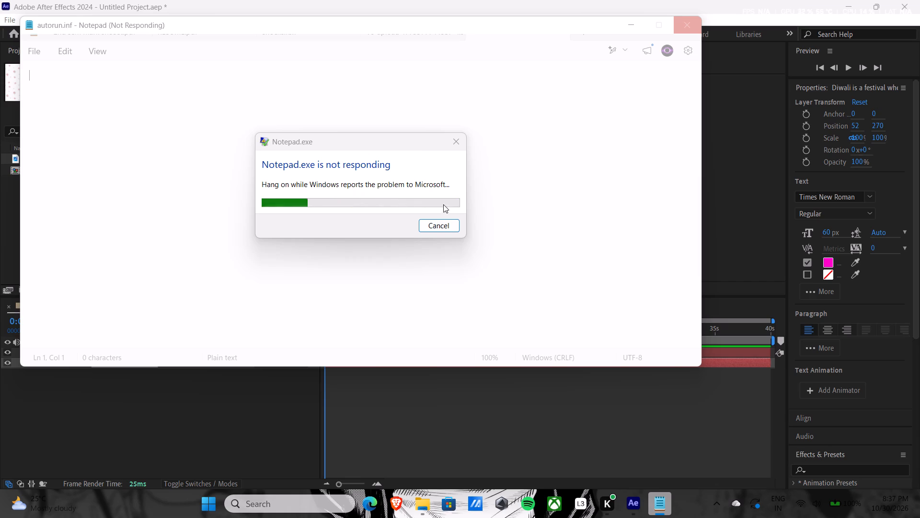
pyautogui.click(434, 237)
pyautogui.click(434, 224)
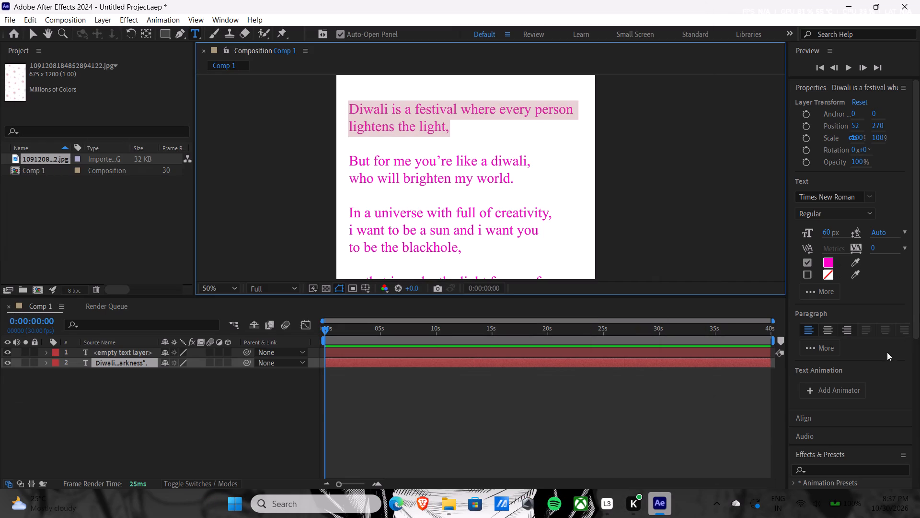
# Open the list of text animator properties for the combined verse layer.
pyautogui.click(823, 388)
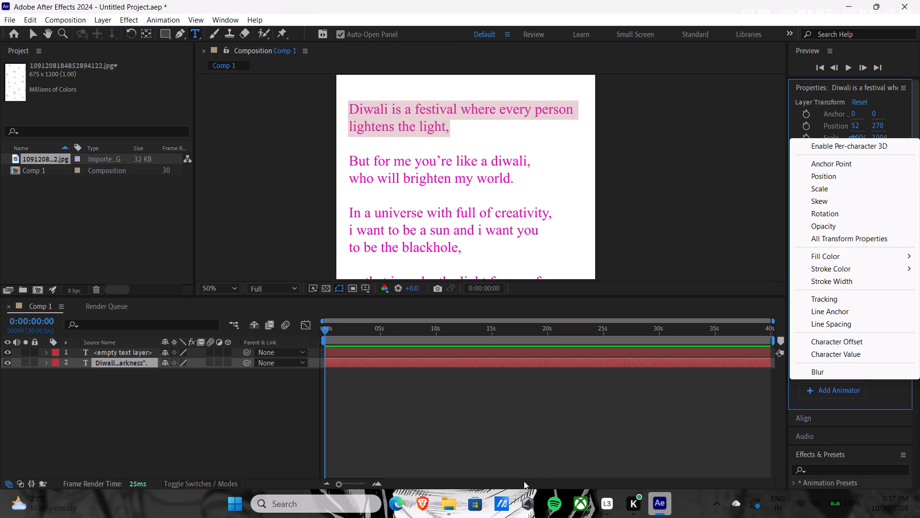
# Switch to the Brave browser, close the Premiere Pro title animation video, and open YouTube in a new tab.
pyautogui.click(422, 511)
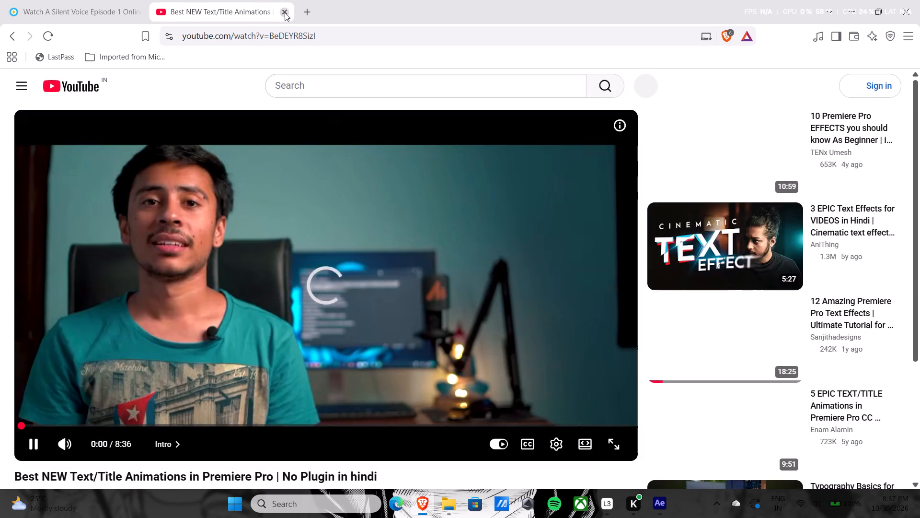
pyautogui.click(285, 12)
pyautogui.click(164, 10)
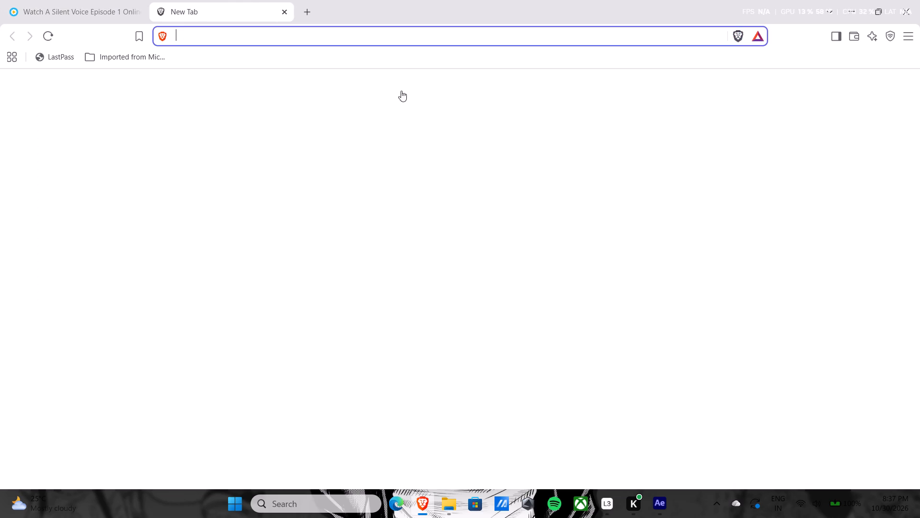
pyautogui.click(472, 124)
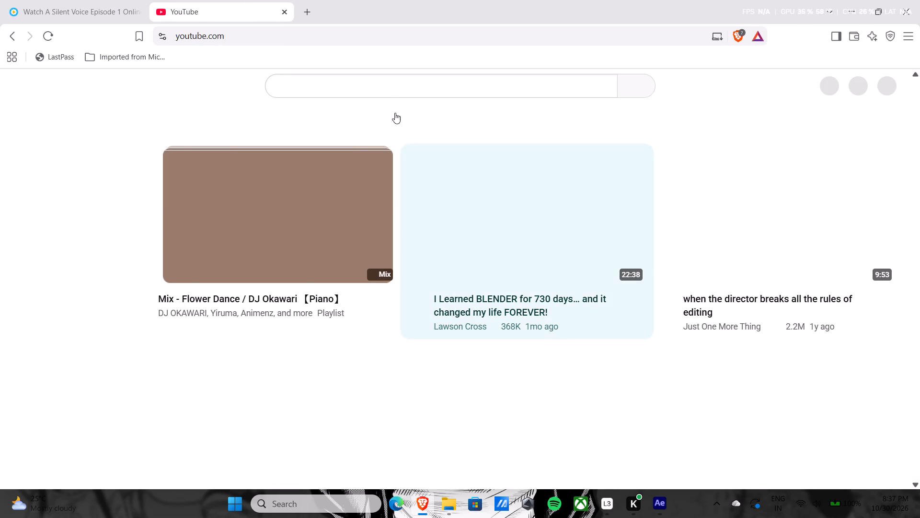
# Search YouTube for "how to start text animation".
pyautogui.click(377, 78)
pyautogui.write('hoe to')
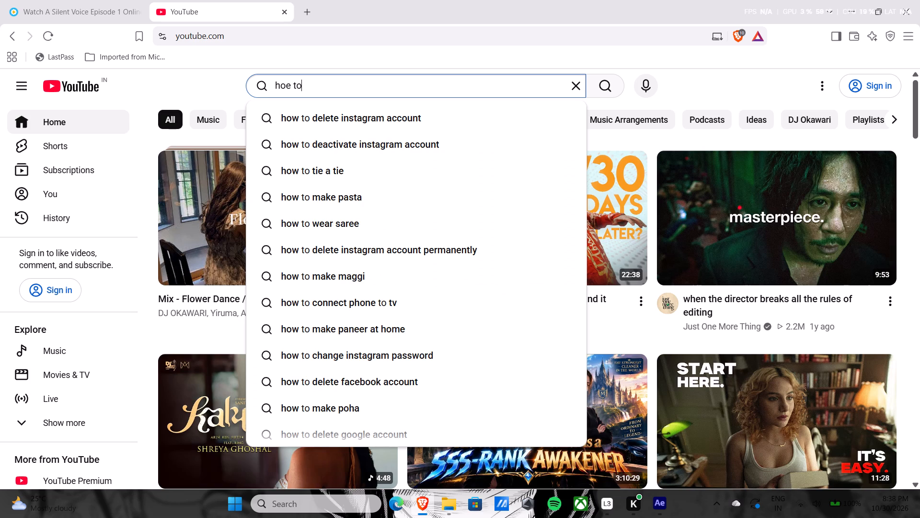
pyautogui.press('BackSpace')
pyautogui.press('BackSpace')
pyautogui.press('BackSpace')
pyautogui.press('BackSpace')
pyautogui.write('w to')
pyautogui.press('s')
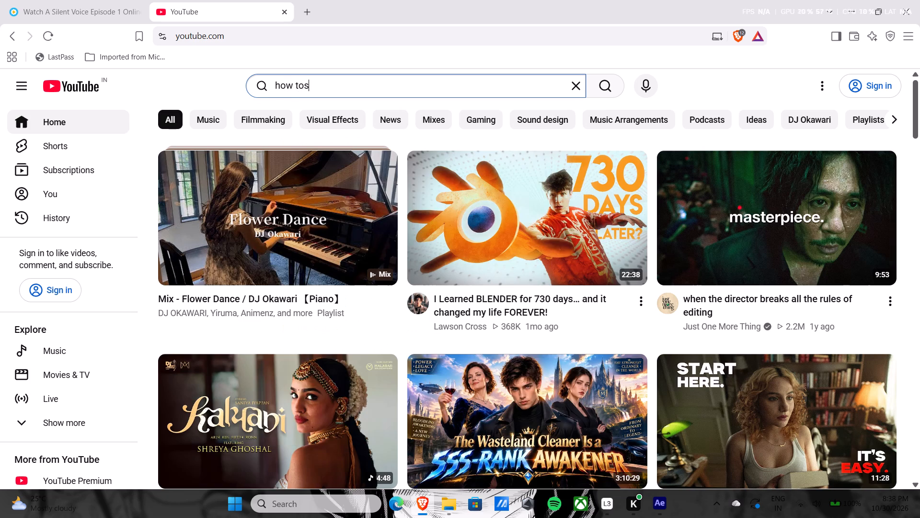
pyautogui.press('BackSpace')
pyautogui.press('space')
pyautogui.write('start text animation')
pyautogui.press('Return')
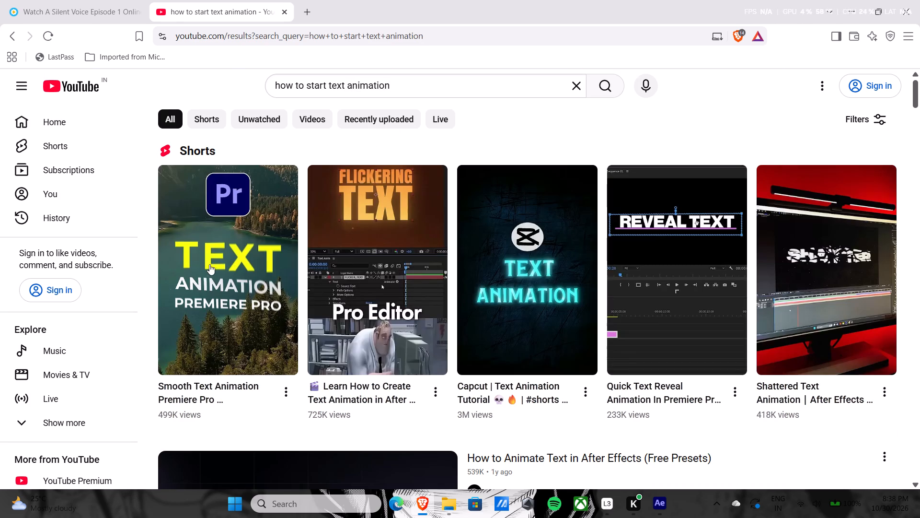
# Refine the YouTube search to "how to start text animation after effects".
pyautogui.click(411, 79)
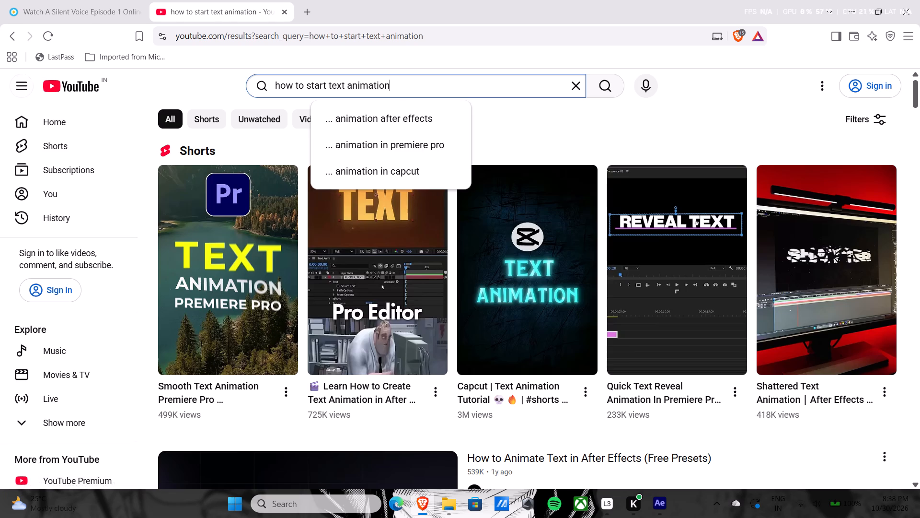
pyautogui.click(393, 118)
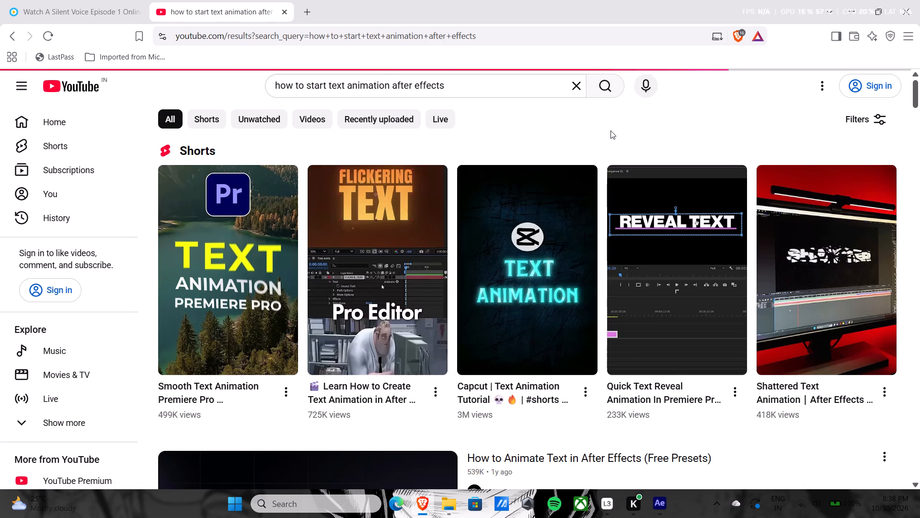
# Open the "Text Animations in After Effects" playlist by Smertimba Graphics from the search results.
pyautogui.scroll(-5, 529, 198)
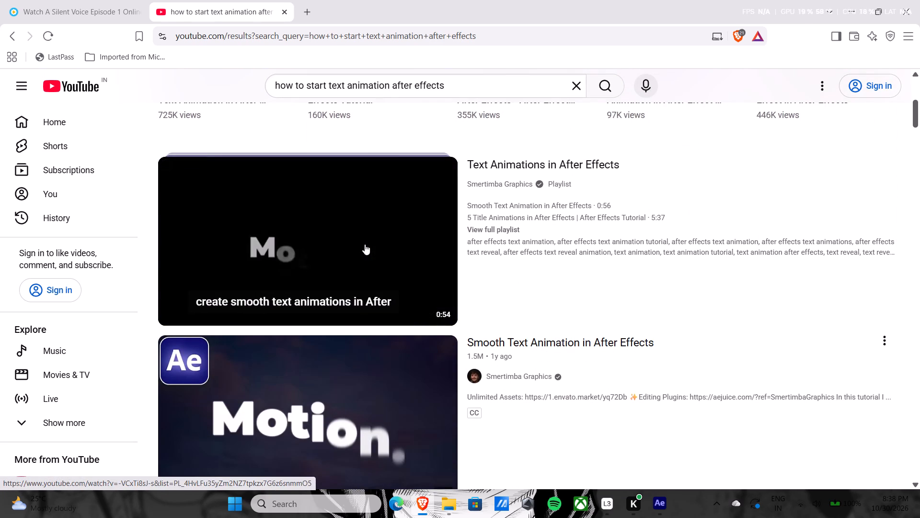
pyautogui.click(365, 244)
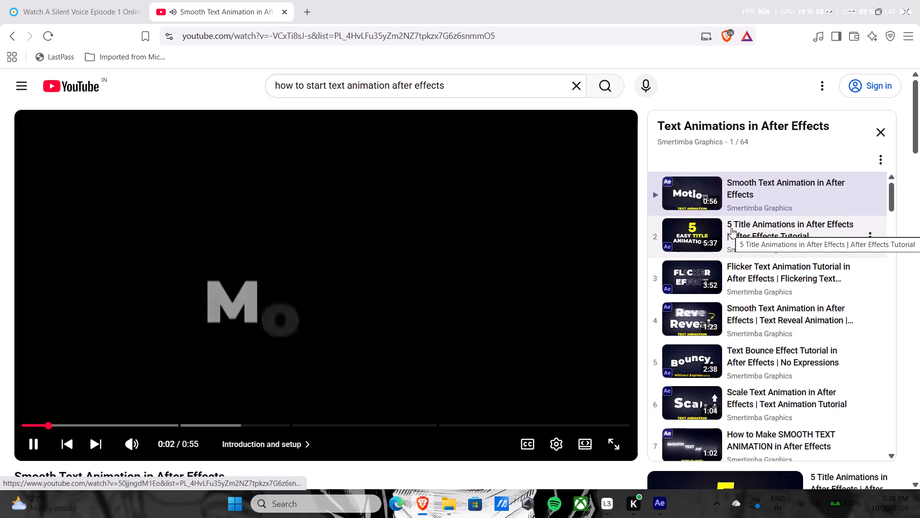
# Browse the playlist's text animation tutorials while the Smooth Text Animation video plays, then collapse the playlist.
pyautogui.scroll(-1, 731, 228)
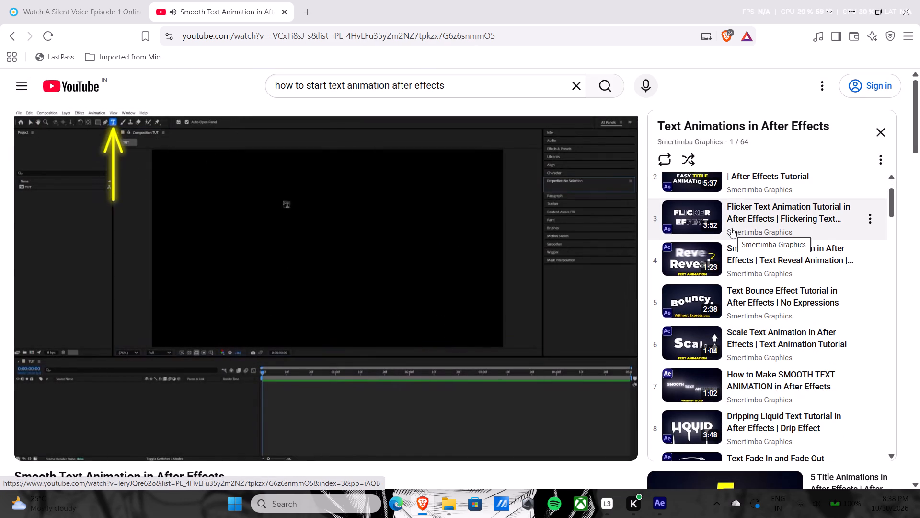
pyautogui.scroll(-3, 731, 228)
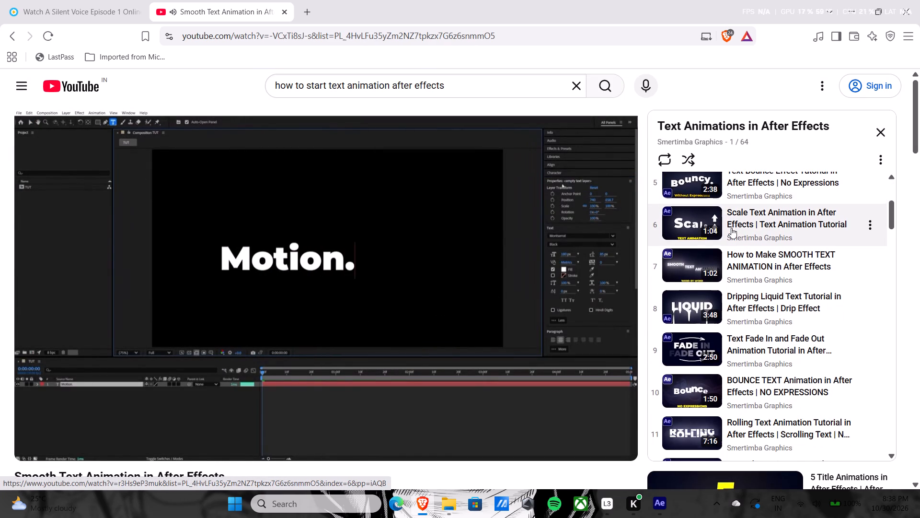
pyautogui.scroll(-3, 731, 228)
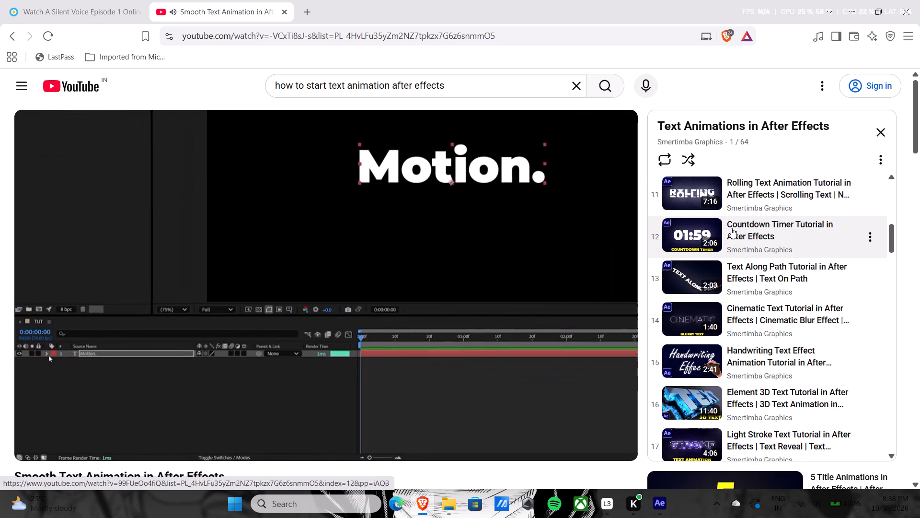
pyautogui.scroll(-2, 731, 228)
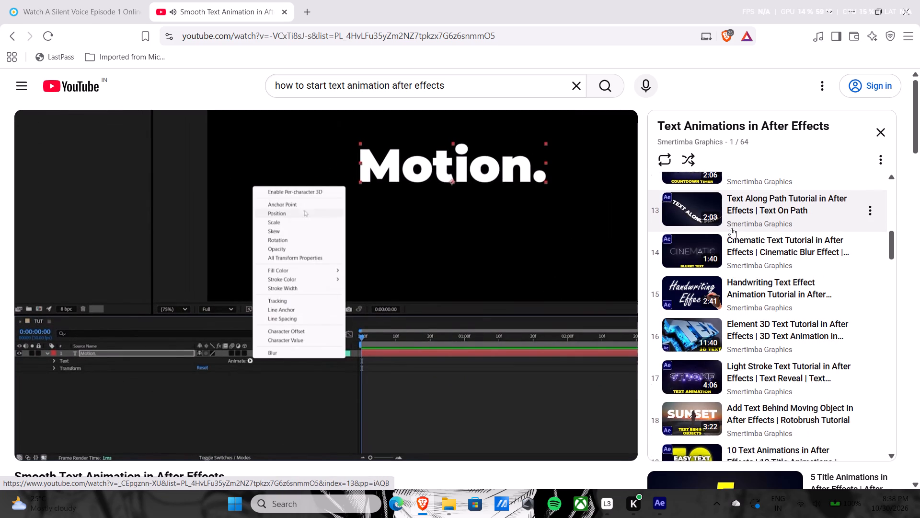
pyautogui.scroll(-3, 731, 228)
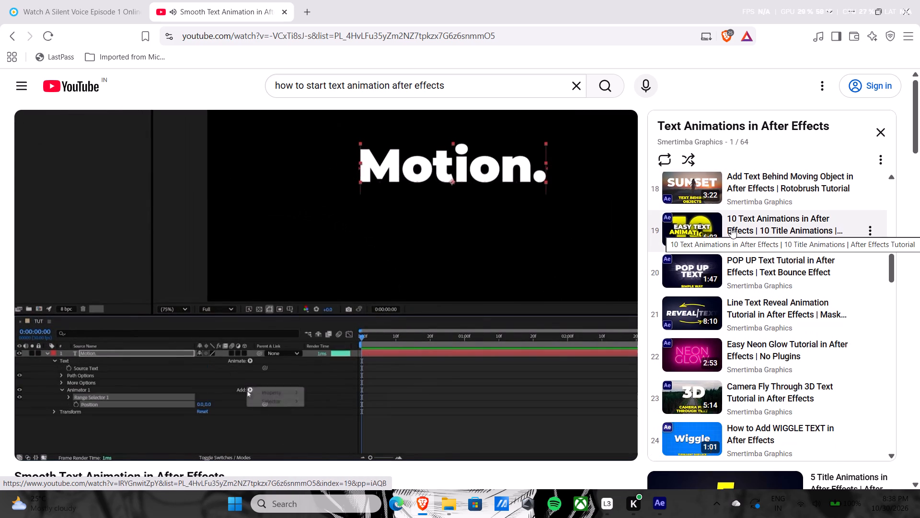
pyautogui.scroll(-2, 731, 228)
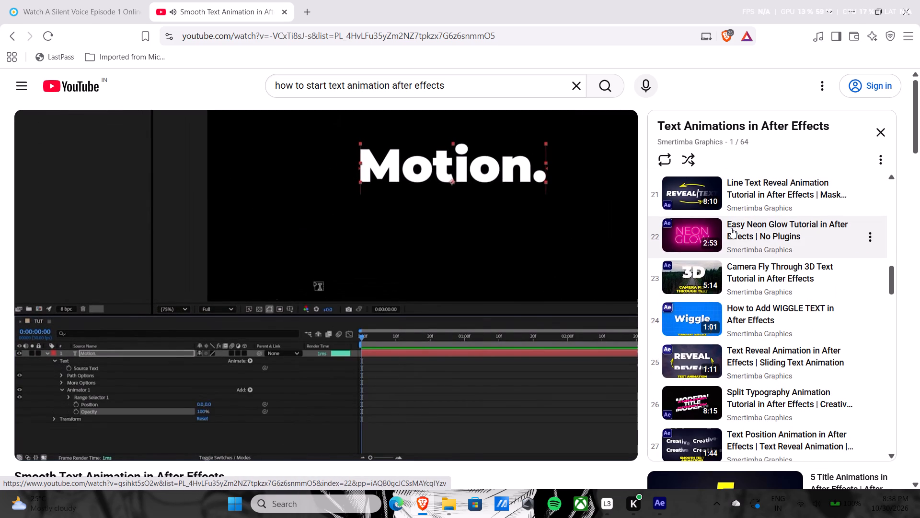
pyautogui.scroll(-4, 731, 228)
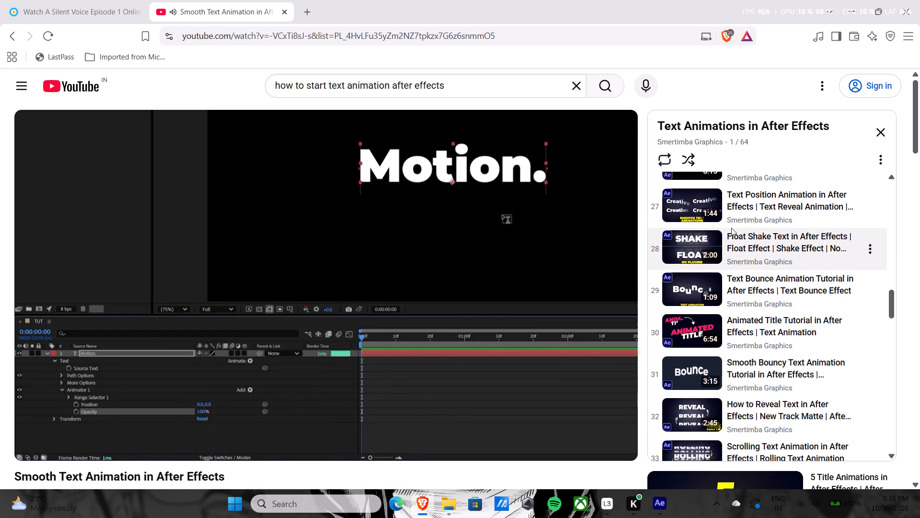
pyautogui.scroll(-4, 731, 228)
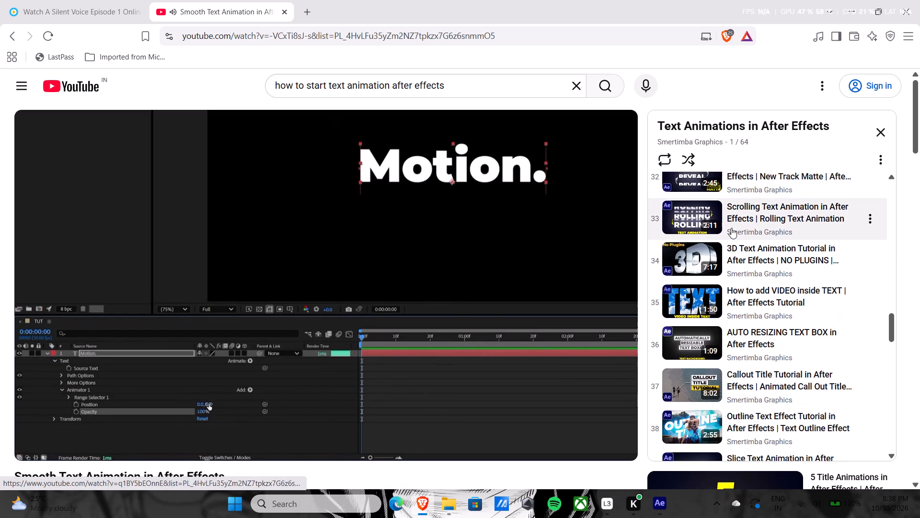
pyautogui.scroll(-3, 731, 228)
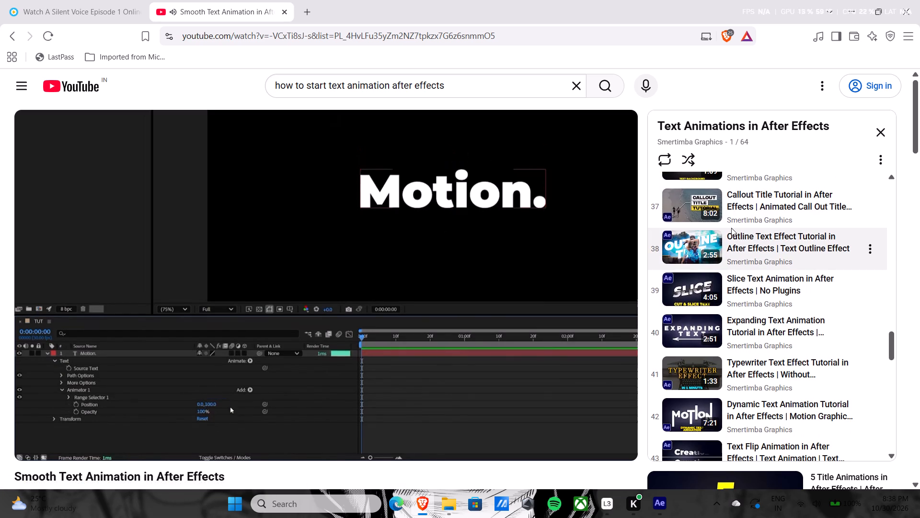
pyautogui.scroll(-3, 731, 228)
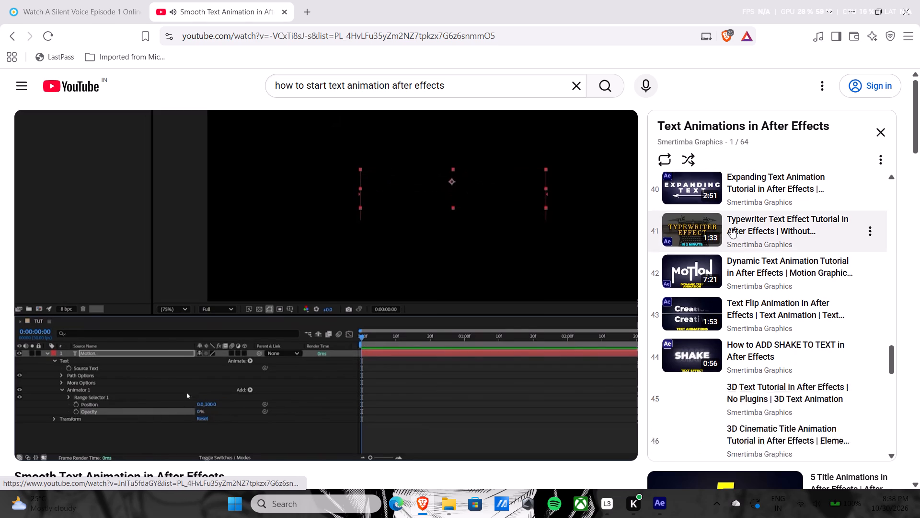
pyautogui.scroll(-1, 731, 228)
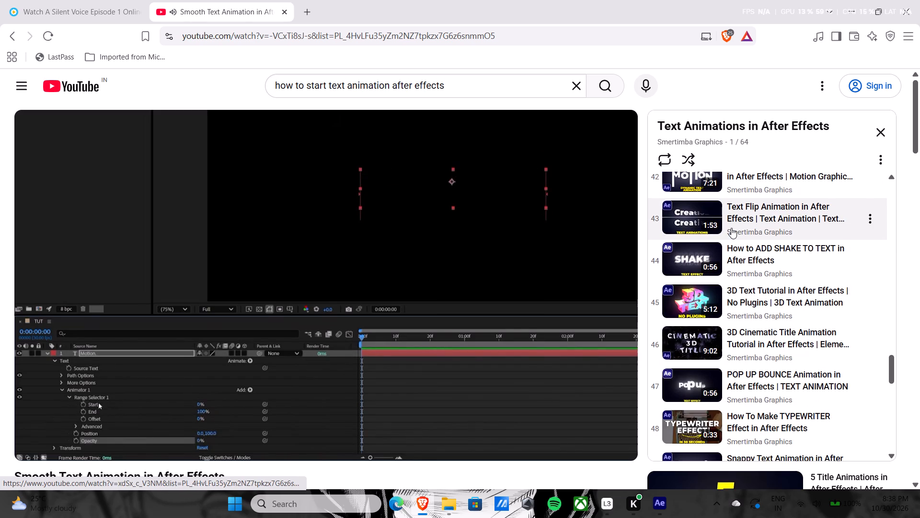
pyautogui.scroll(-2, 731, 228)
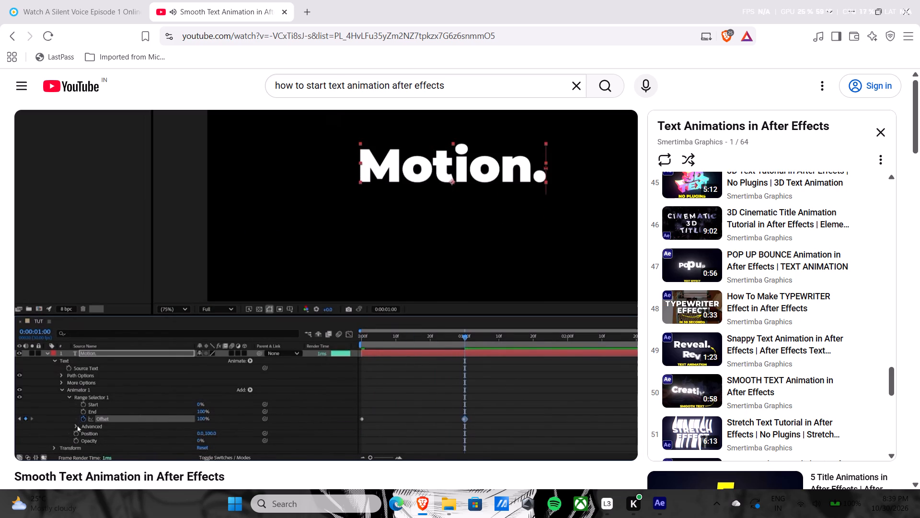
pyautogui.scroll(-2, 756, 264)
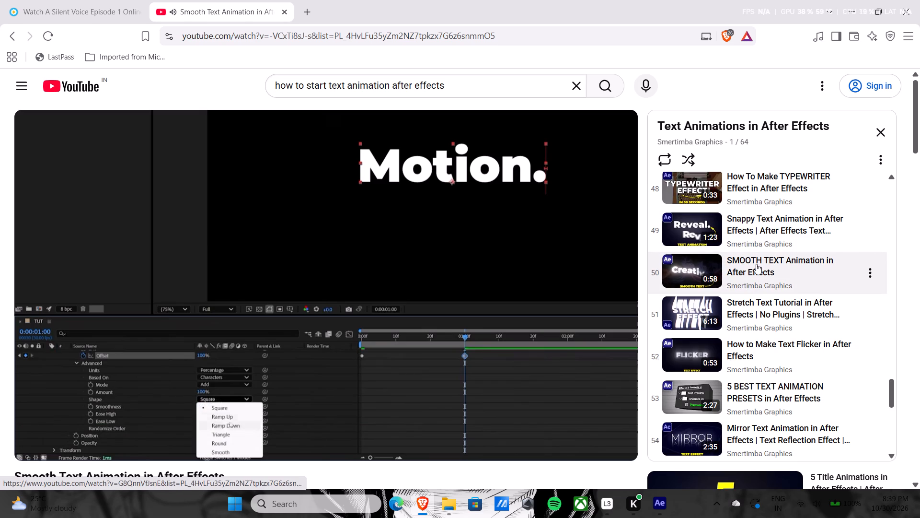
pyautogui.scroll(-2, 754, 298)
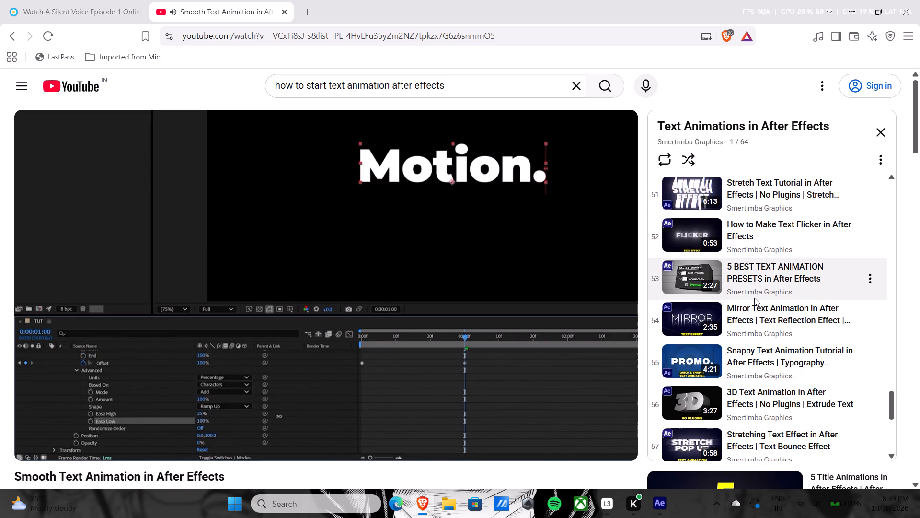
pyautogui.scroll(-3, 745, 320)
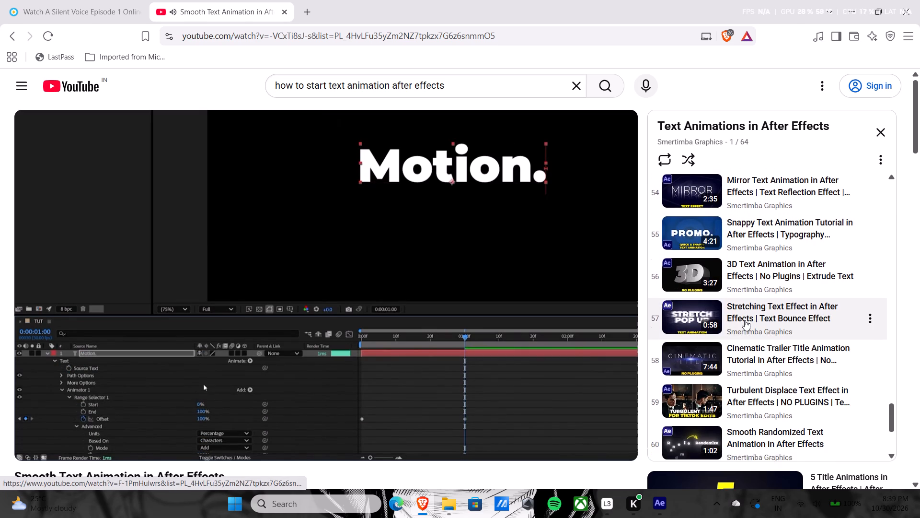
pyautogui.scroll(-5, 745, 320)
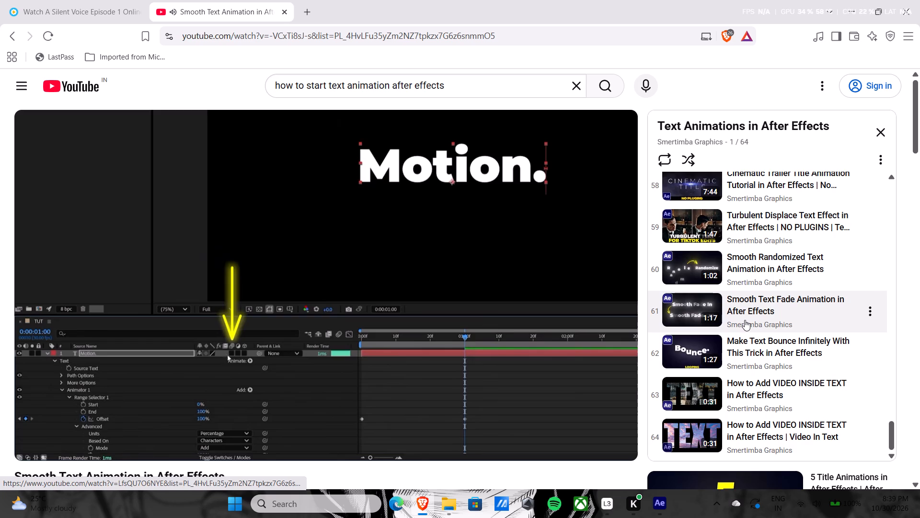
pyautogui.scroll(12, 745, 320)
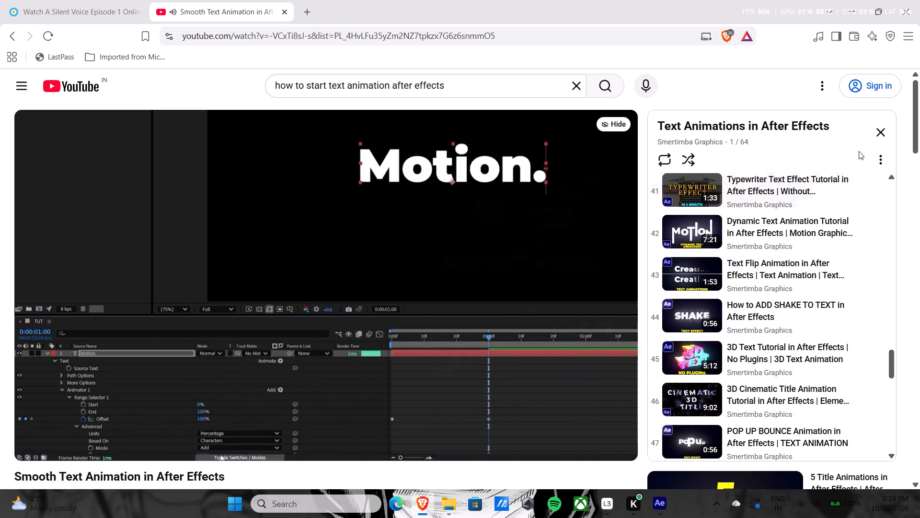
pyautogui.click(883, 127)
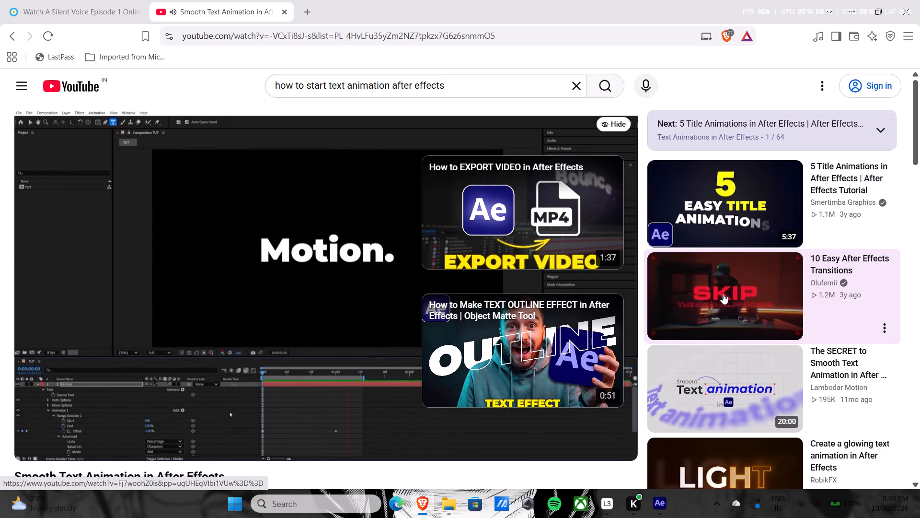
# Open the suggested video "The SECRET to Smooth Text Animation in After Effects (No plugins)" and watch it full screen.
pyautogui.click(724, 373)
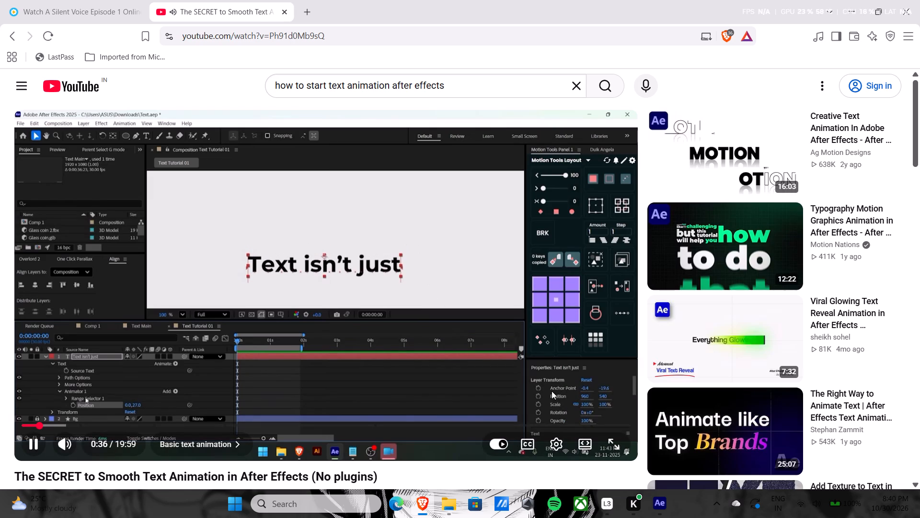
pyautogui.click(616, 449)
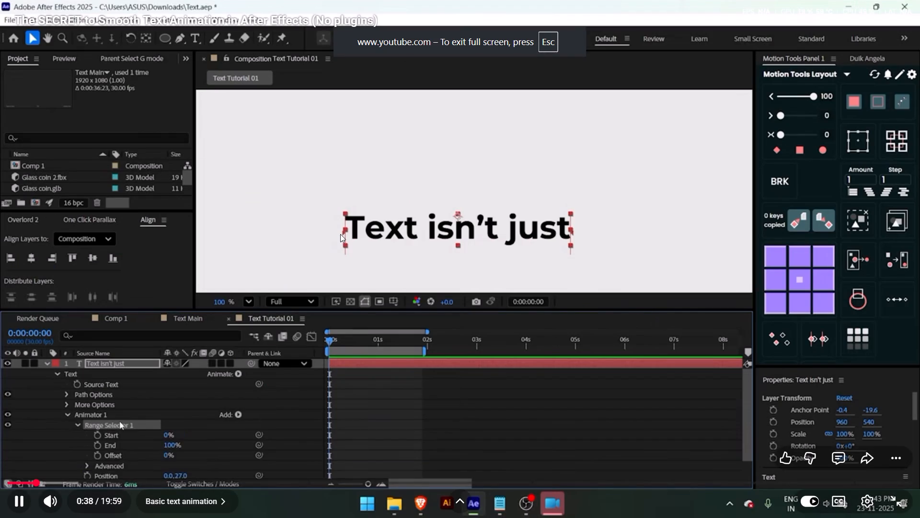
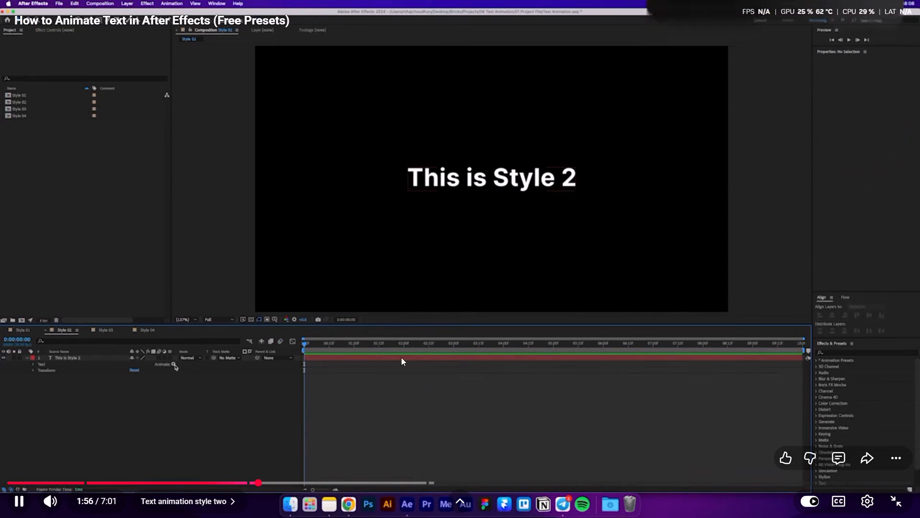
# Watch the tutorial's Style 2 section on adding Position, Scale and Opacity to a text animator, and pause it.
pyautogui.click(408, 347)
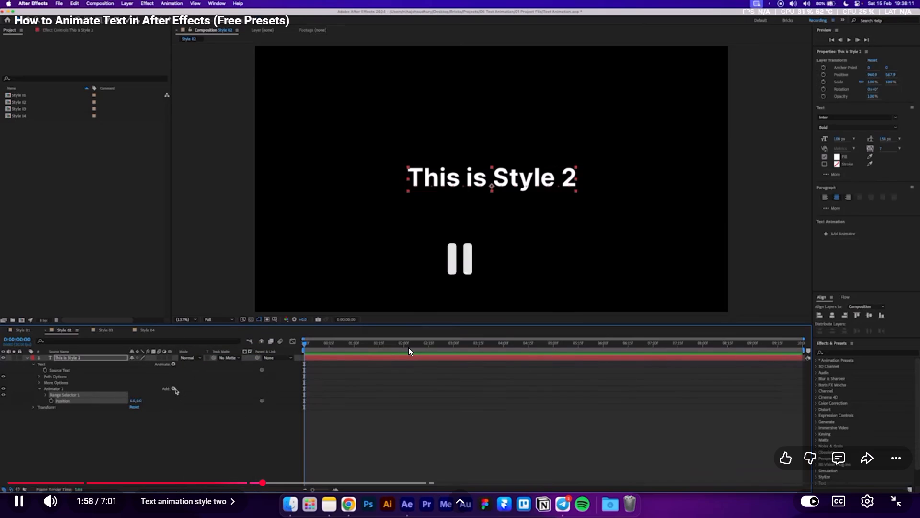
pyautogui.click(408, 347)
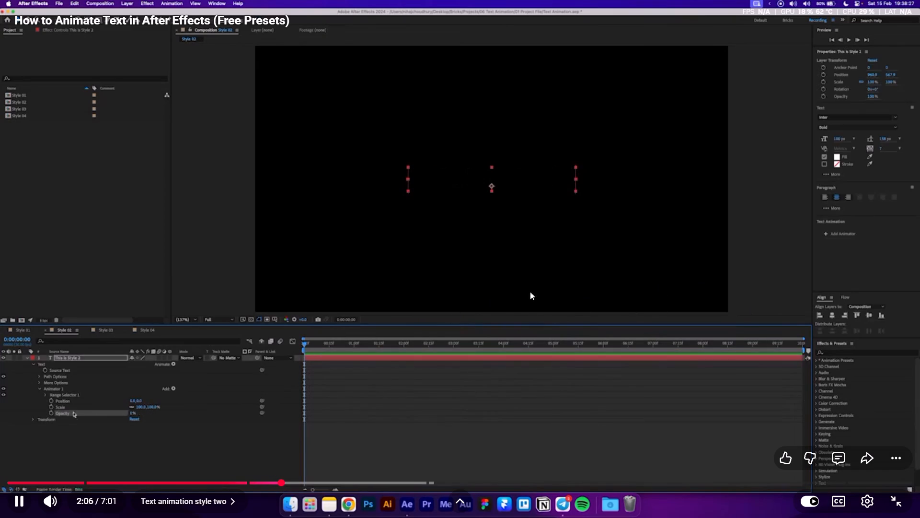
pyautogui.click(557, 276)
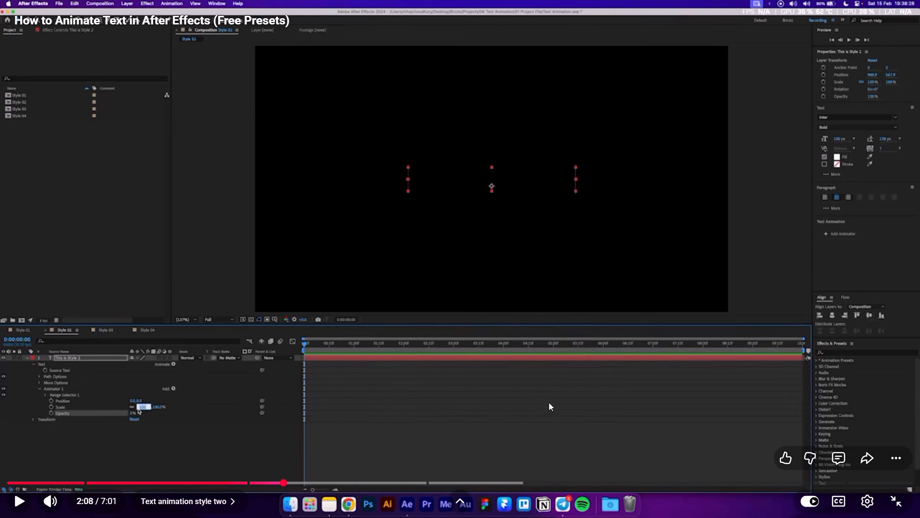
# Switch to After Effects and delete the empty text layer from Comp 1.
pyautogui.click(571, 166)
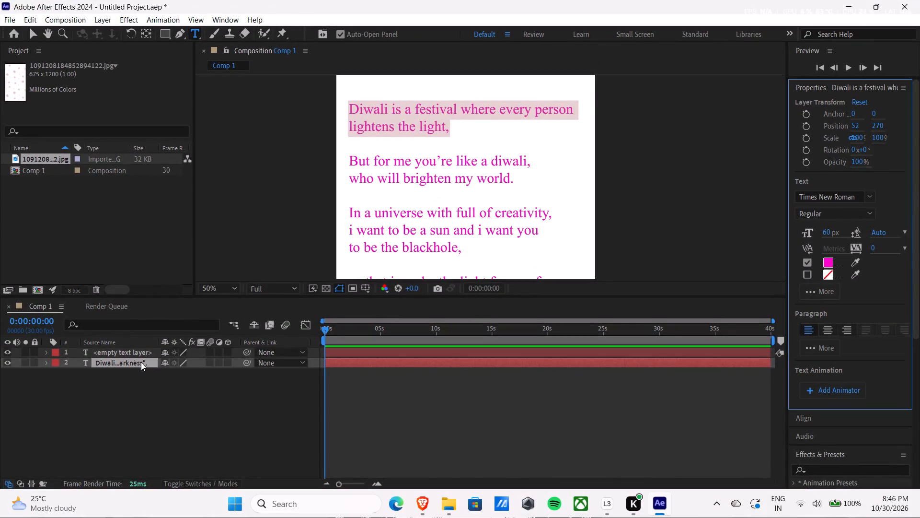
pyautogui.click(126, 353)
pyautogui.press('Delete')
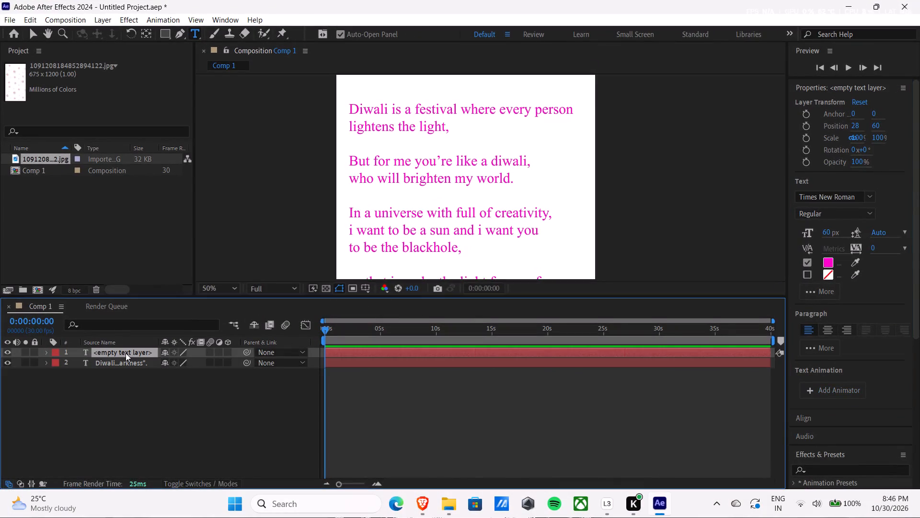
pyautogui.click(126, 353)
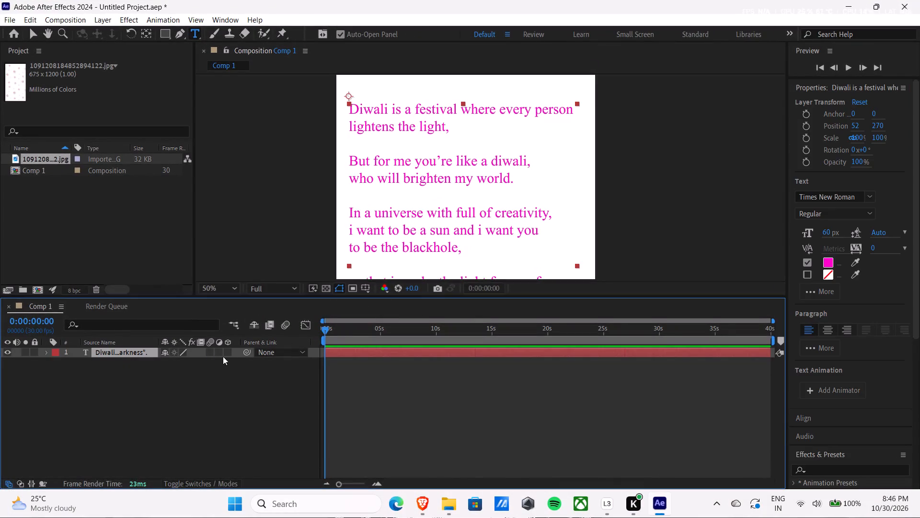
# Add a text animator with Position and Opacity properties to the Diwali verse layer.
pyautogui.click(44, 352)
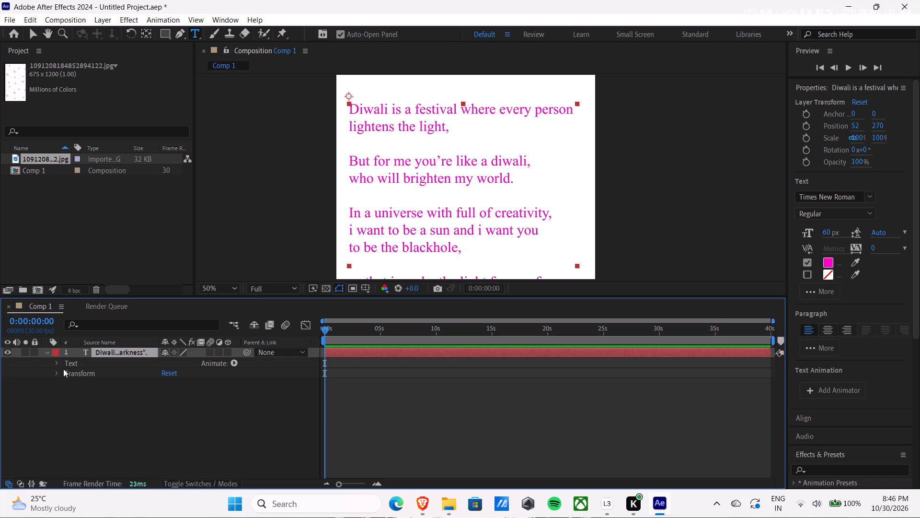
pyautogui.click(233, 363)
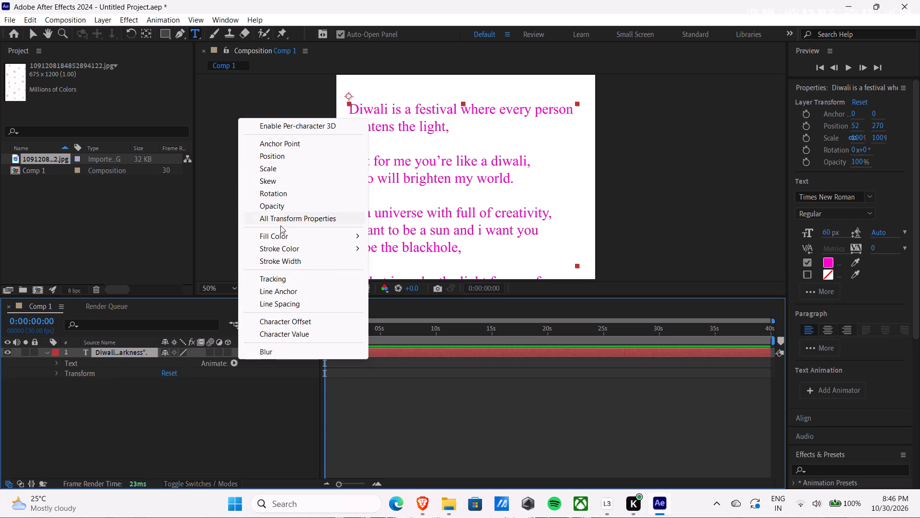
pyautogui.click(277, 160)
pyautogui.click(232, 401)
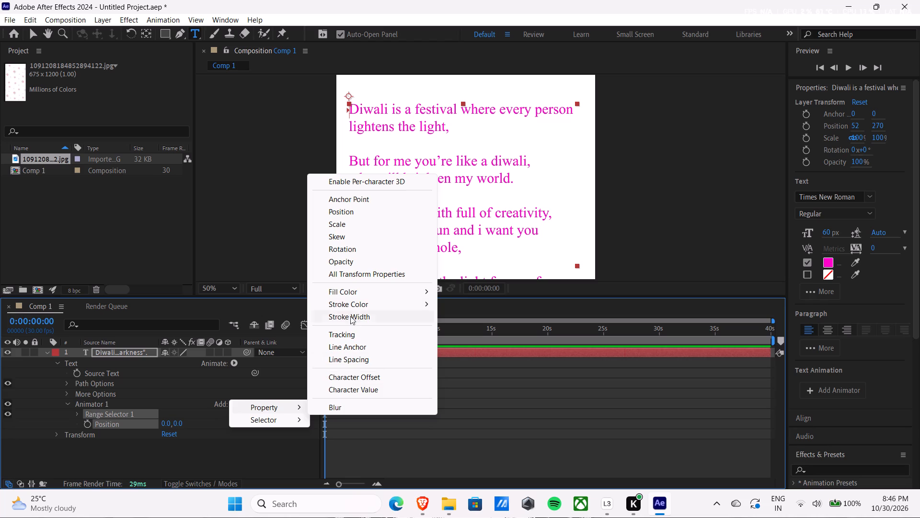
pyautogui.click(348, 261)
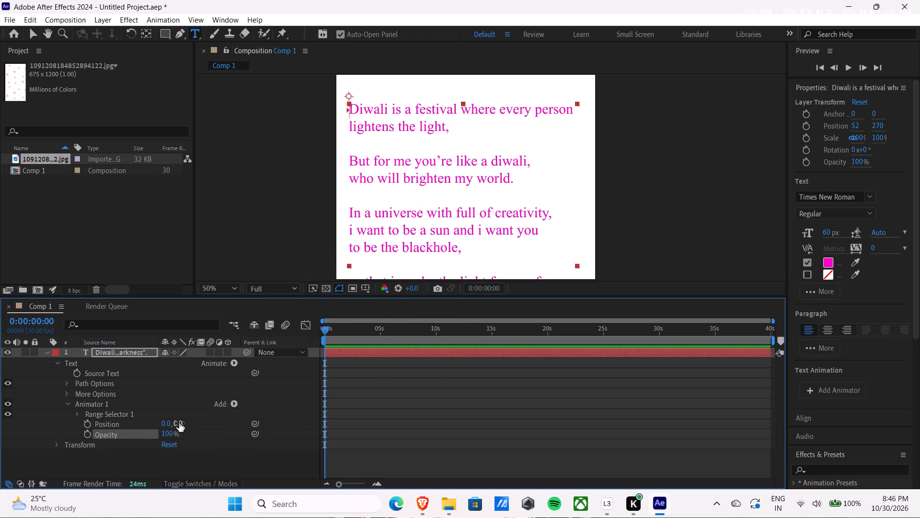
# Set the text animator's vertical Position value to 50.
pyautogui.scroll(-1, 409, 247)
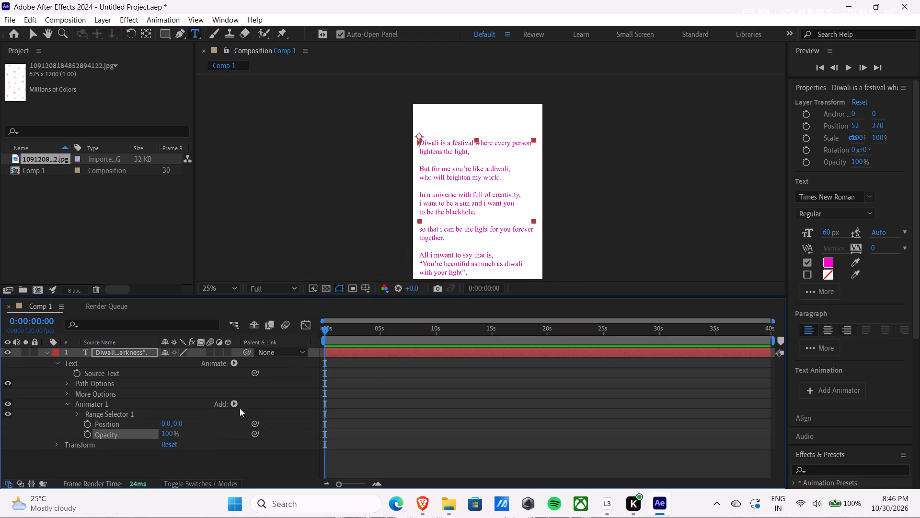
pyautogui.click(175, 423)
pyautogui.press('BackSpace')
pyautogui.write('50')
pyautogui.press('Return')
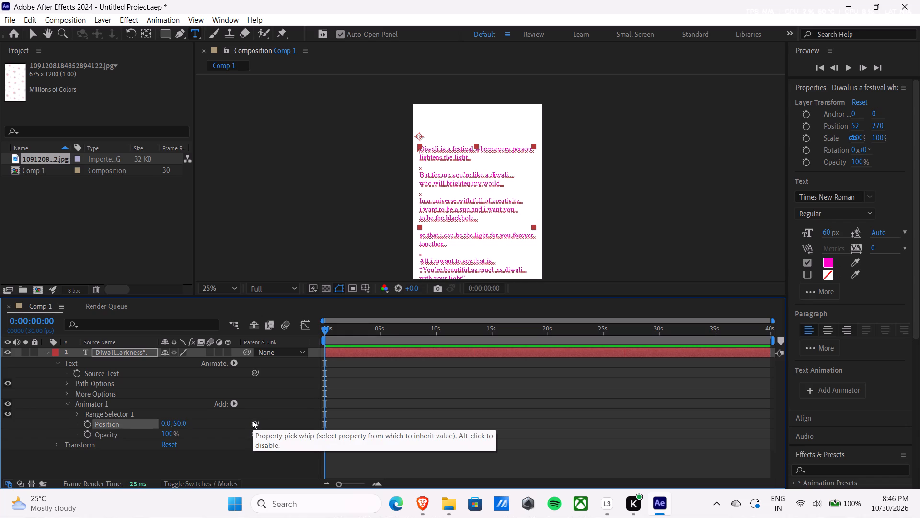
# Set the text animator's vertical Position value to 100.
pyautogui.scroll(1, 484, 225)
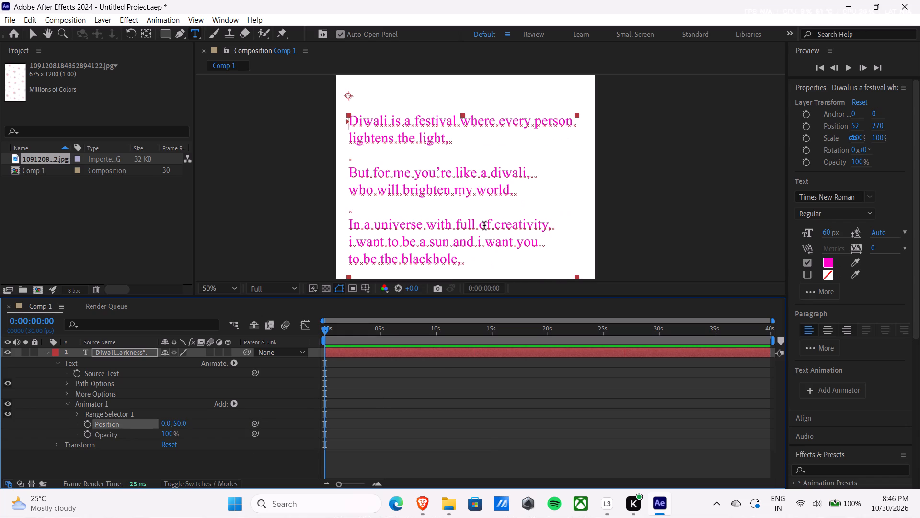
pyautogui.scroll(-1, 484, 225)
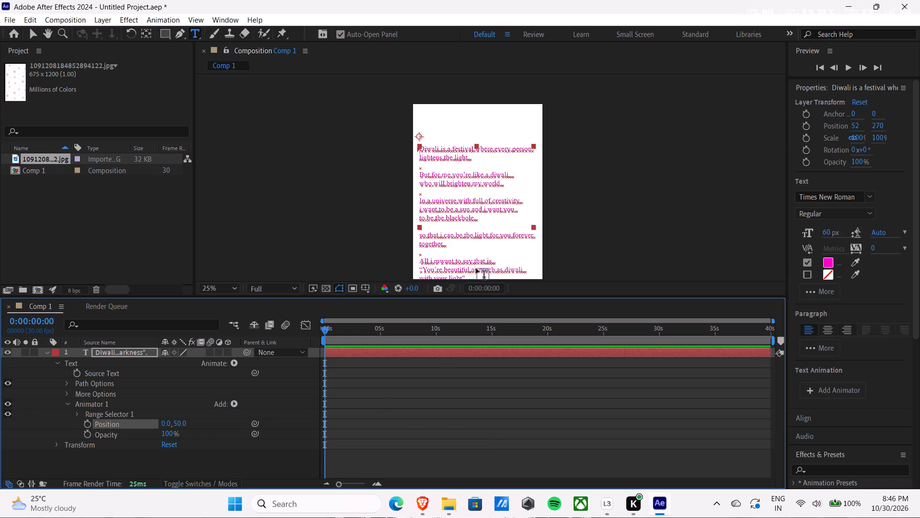
pyautogui.keyDown('shift'); pyautogui.middleClick(529, 248); pyautogui.keyUp('shift')
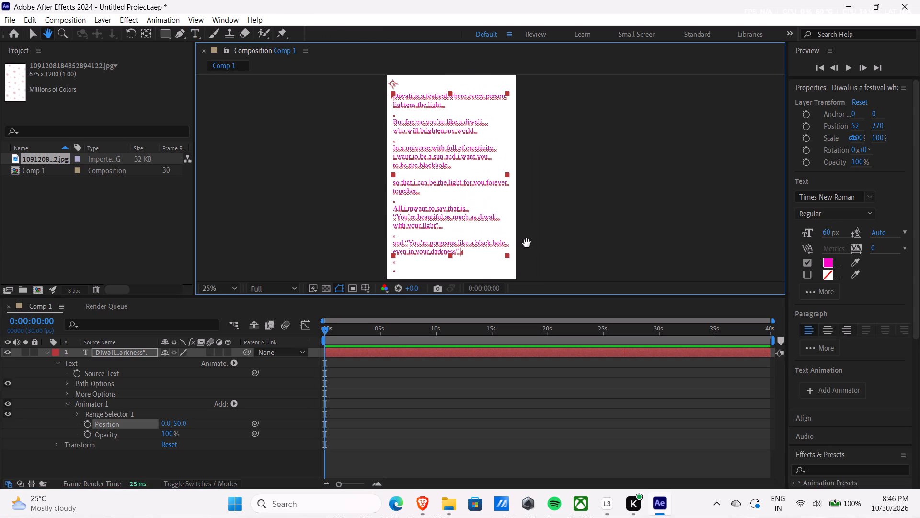
pyautogui.click(178, 422)
pyautogui.press('BackSpace')
pyautogui.write('100')
pyautogui.press('Return')
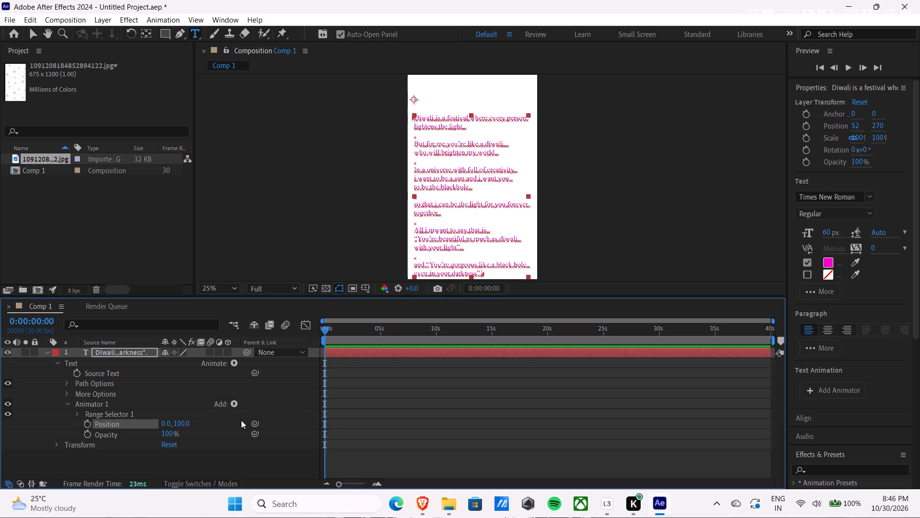
# Expand Range Selector 1 of the text animator to expose its Start, End and Offset properties.
pyautogui.click(78, 414)
pyautogui.keyDown('shift'); pyautogui.moveTo(136, 428); pyautogui.dragTo(136, 412, button='middle'); pyautogui.keyUp('shift')
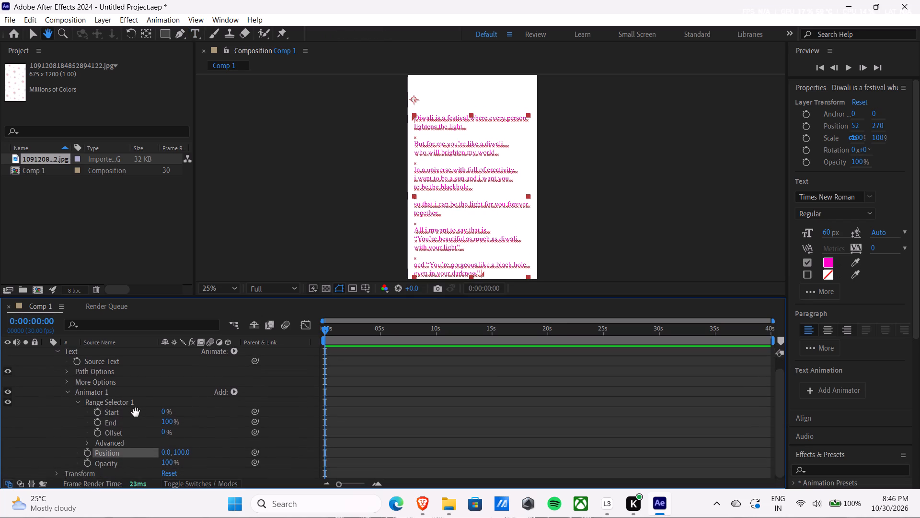
pyautogui.keyDown('shift'); pyautogui.moveTo(136, 412); pyautogui.dragTo(138, 396, button='middle'); pyautogui.keyUp('shift')
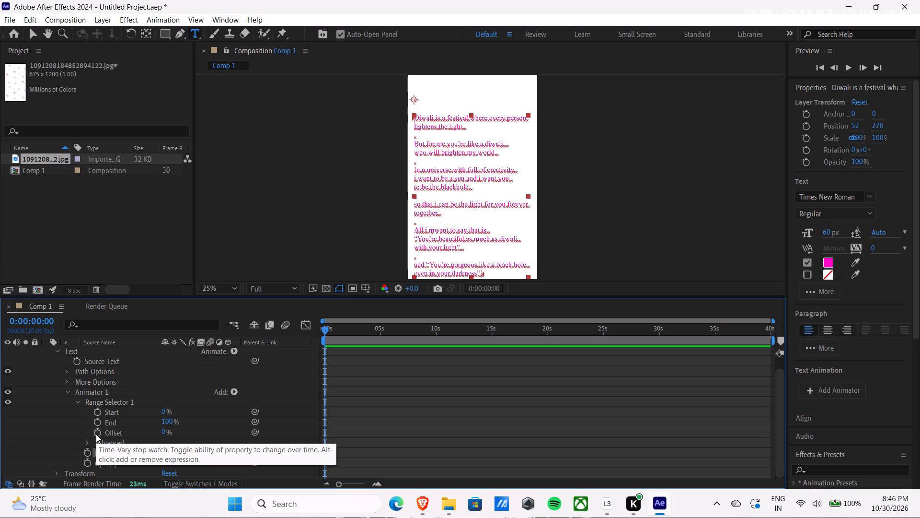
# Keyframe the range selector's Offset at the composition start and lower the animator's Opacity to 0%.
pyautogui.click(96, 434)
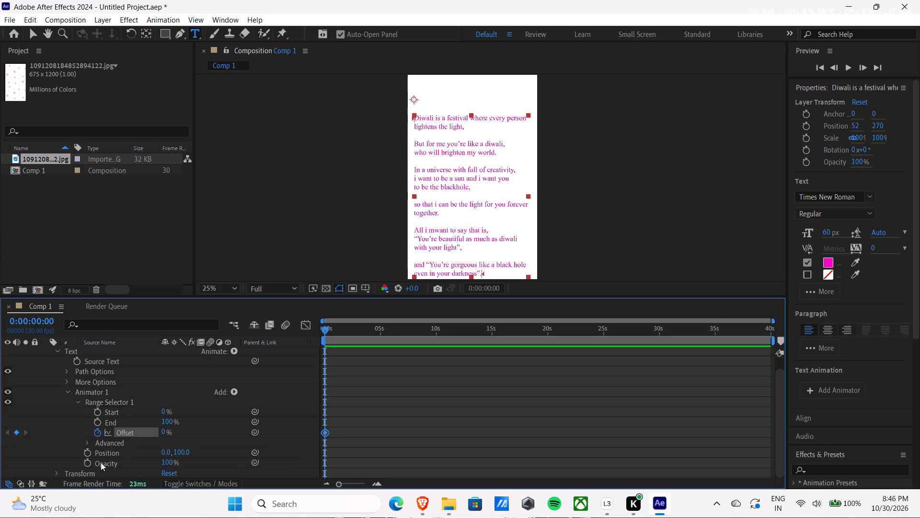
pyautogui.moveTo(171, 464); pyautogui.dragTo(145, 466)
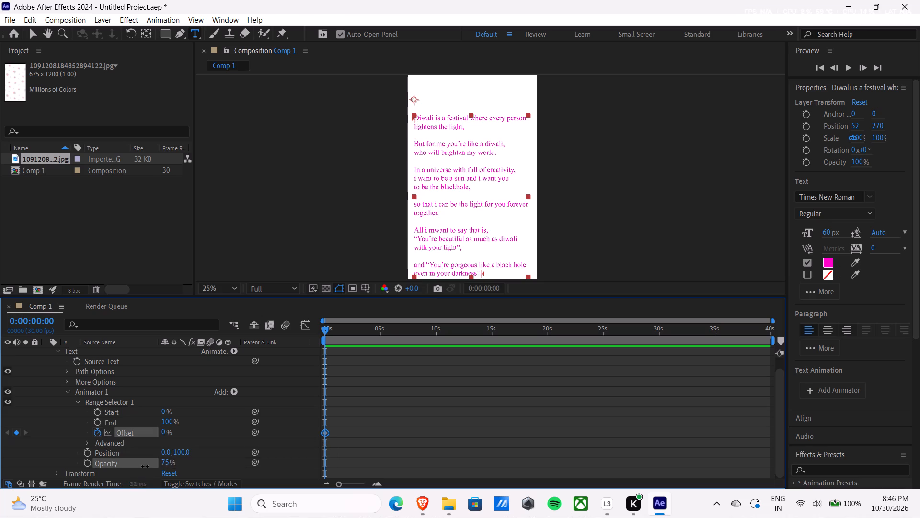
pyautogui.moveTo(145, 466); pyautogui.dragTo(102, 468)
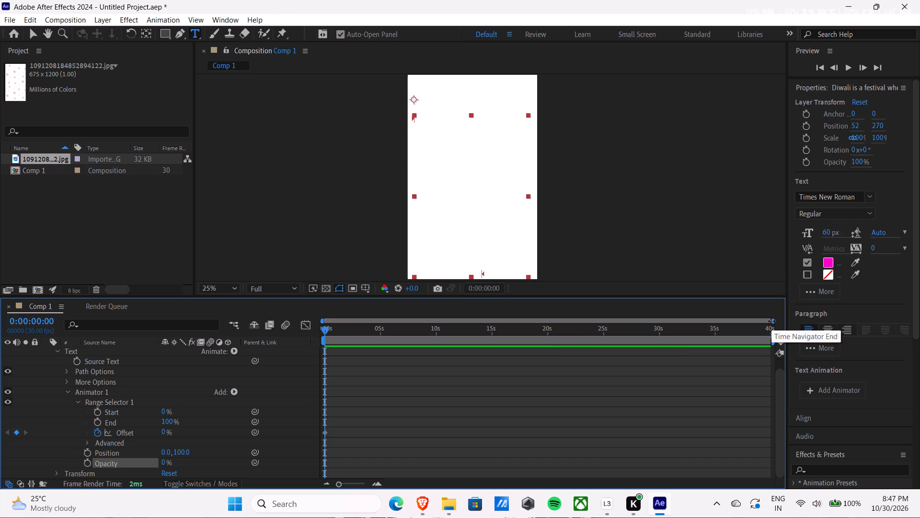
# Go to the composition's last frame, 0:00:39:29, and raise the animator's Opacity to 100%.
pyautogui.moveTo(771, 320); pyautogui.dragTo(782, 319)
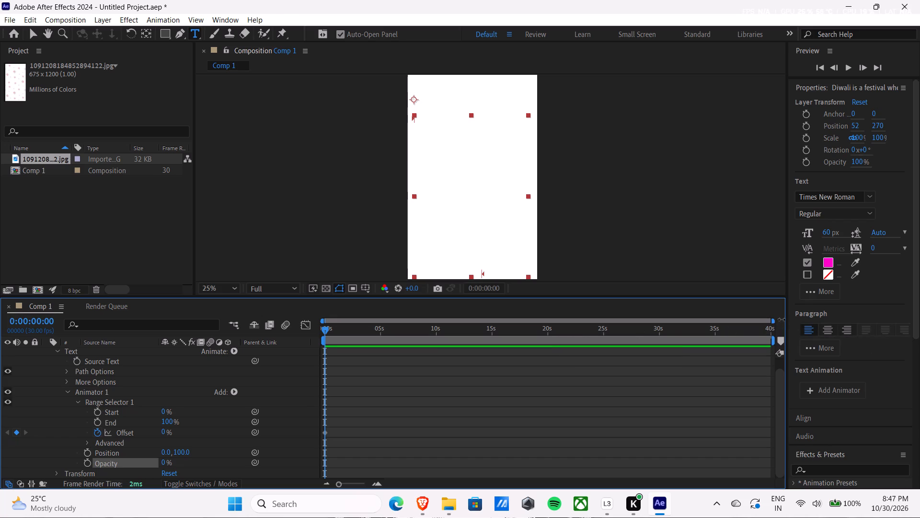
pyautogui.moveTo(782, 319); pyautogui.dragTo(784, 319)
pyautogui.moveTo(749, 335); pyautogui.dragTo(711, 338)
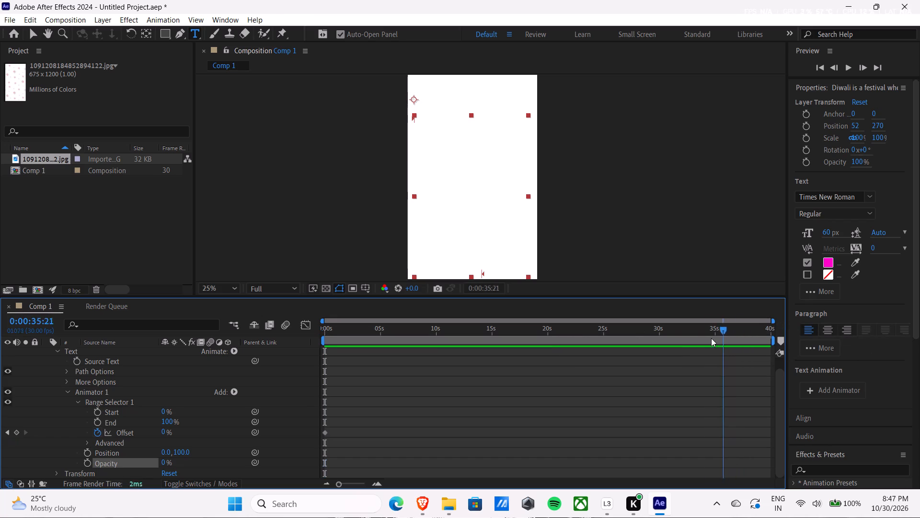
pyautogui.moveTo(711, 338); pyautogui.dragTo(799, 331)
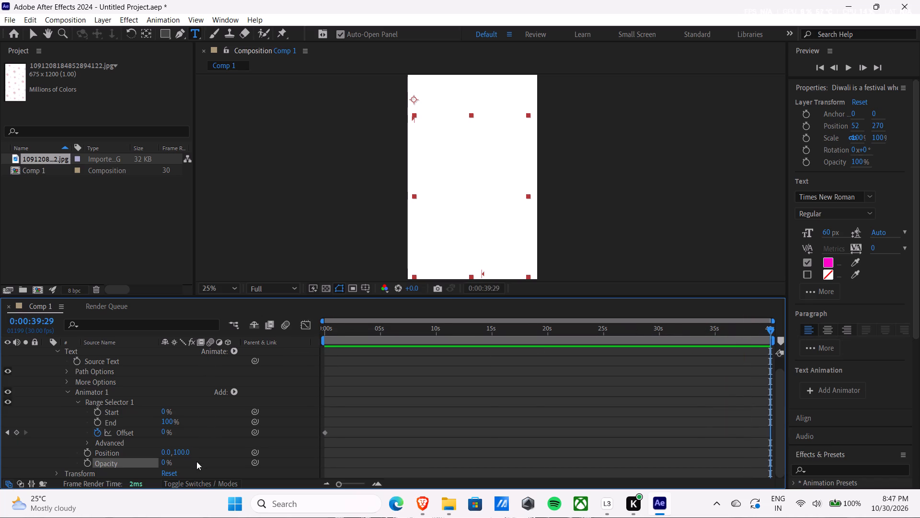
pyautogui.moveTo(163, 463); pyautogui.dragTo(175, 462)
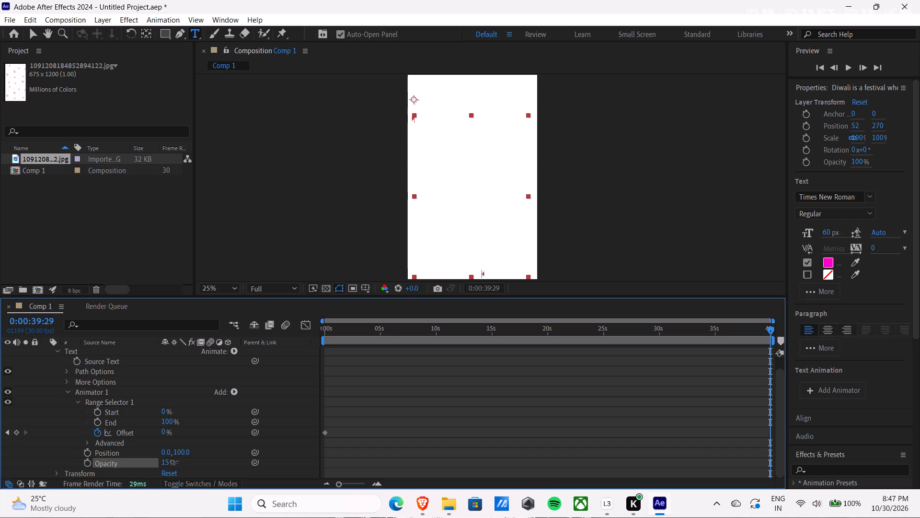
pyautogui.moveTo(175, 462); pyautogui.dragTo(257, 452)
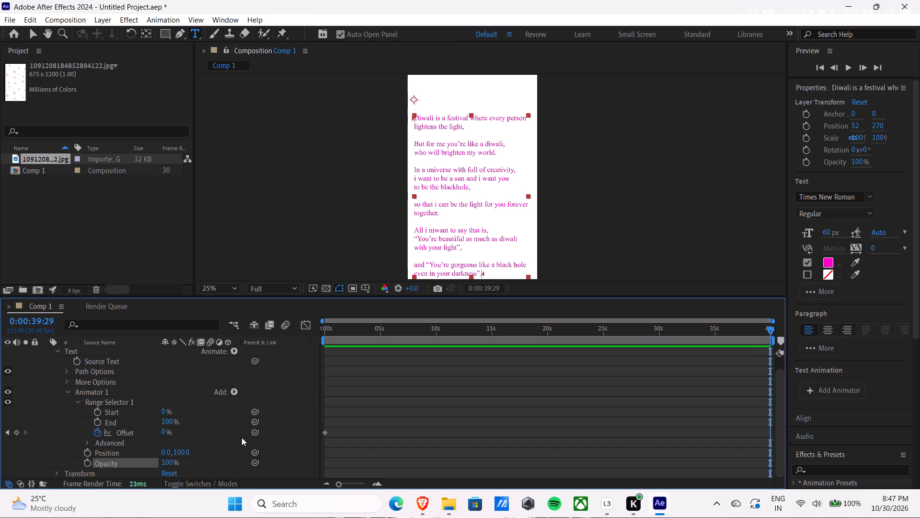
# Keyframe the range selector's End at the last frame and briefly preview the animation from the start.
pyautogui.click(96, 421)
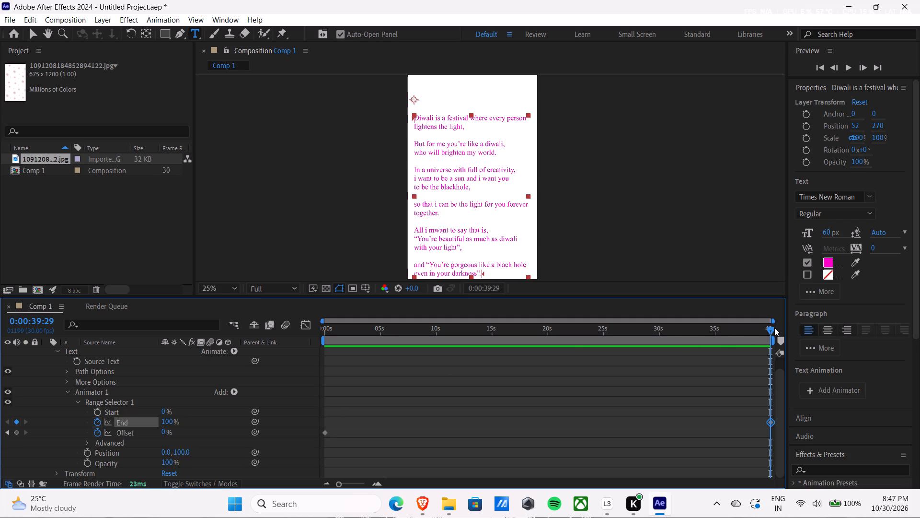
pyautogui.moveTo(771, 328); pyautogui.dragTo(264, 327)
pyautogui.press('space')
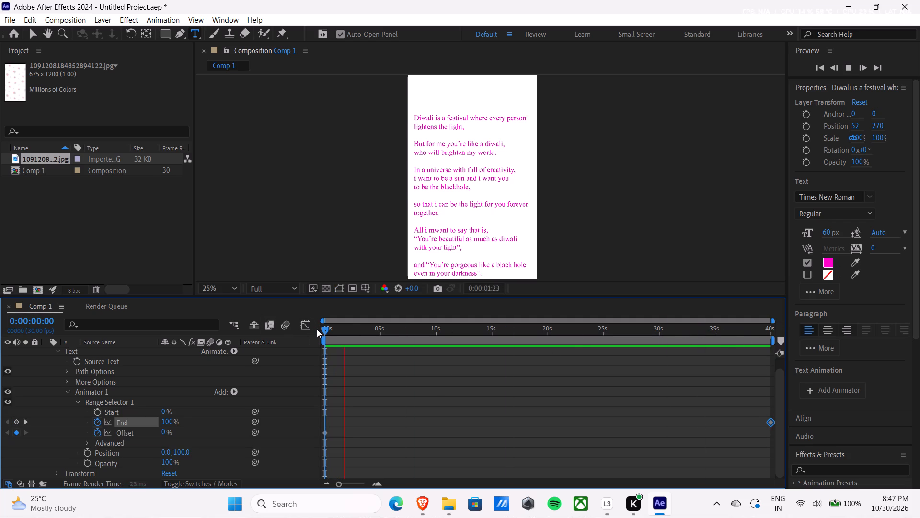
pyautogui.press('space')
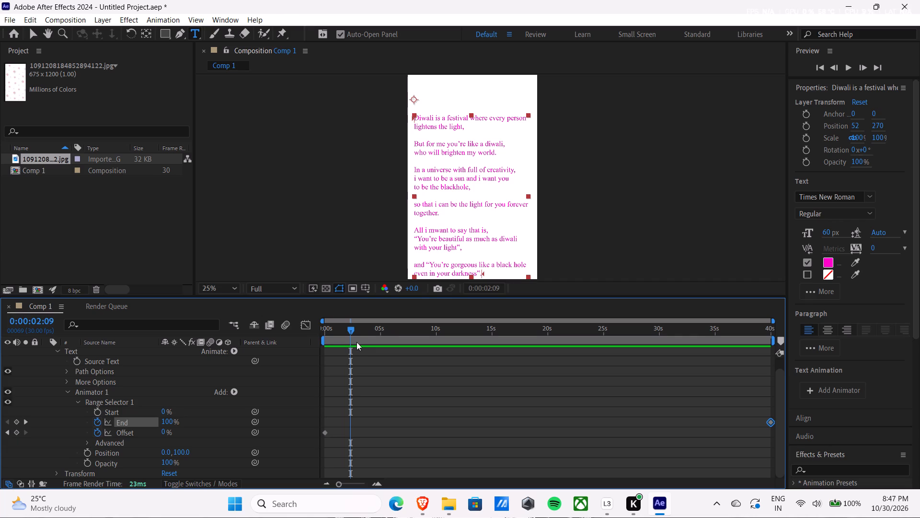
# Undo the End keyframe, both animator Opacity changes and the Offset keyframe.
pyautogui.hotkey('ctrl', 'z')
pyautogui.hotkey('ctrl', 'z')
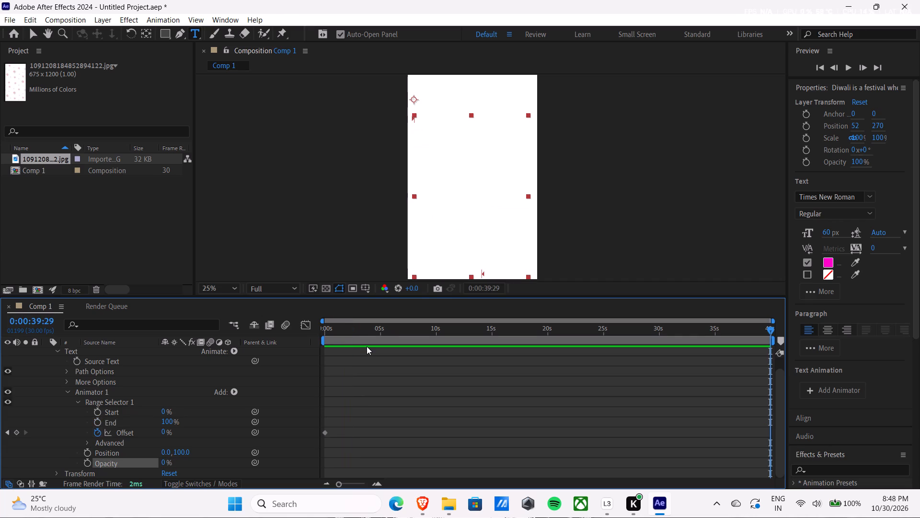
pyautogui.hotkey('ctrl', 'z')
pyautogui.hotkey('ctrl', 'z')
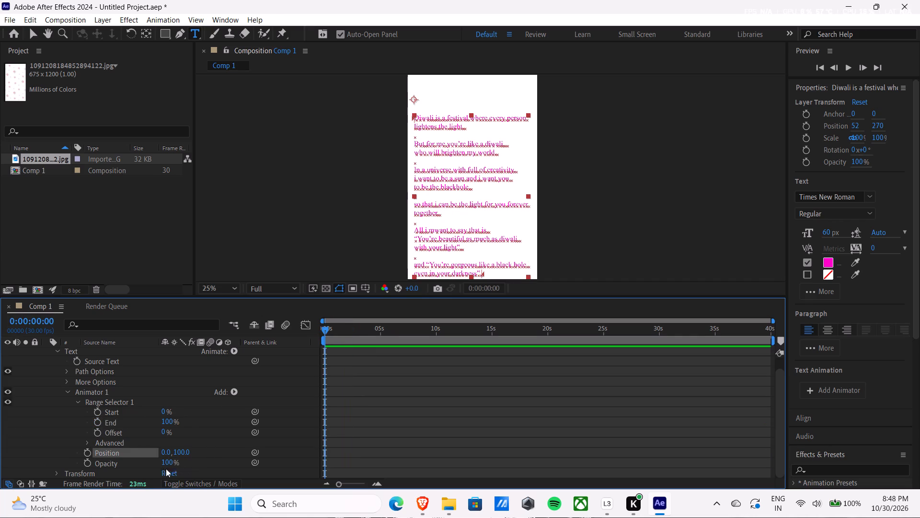
# Set the animator's Opacity to 0% and keyframe the range selector's 0% Offset at 0:00:00:00.
pyautogui.moveTo(171, 463); pyautogui.dragTo(91, 464)
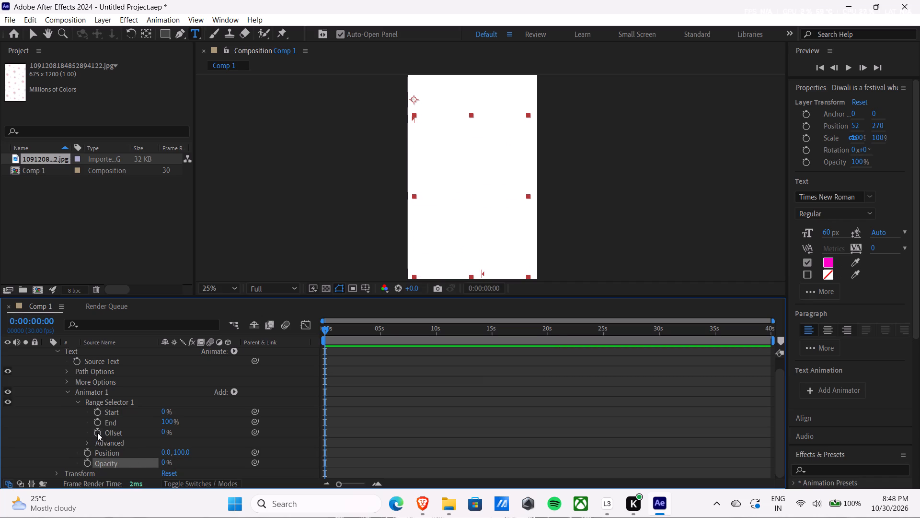
pyautogui.click(97, 433)
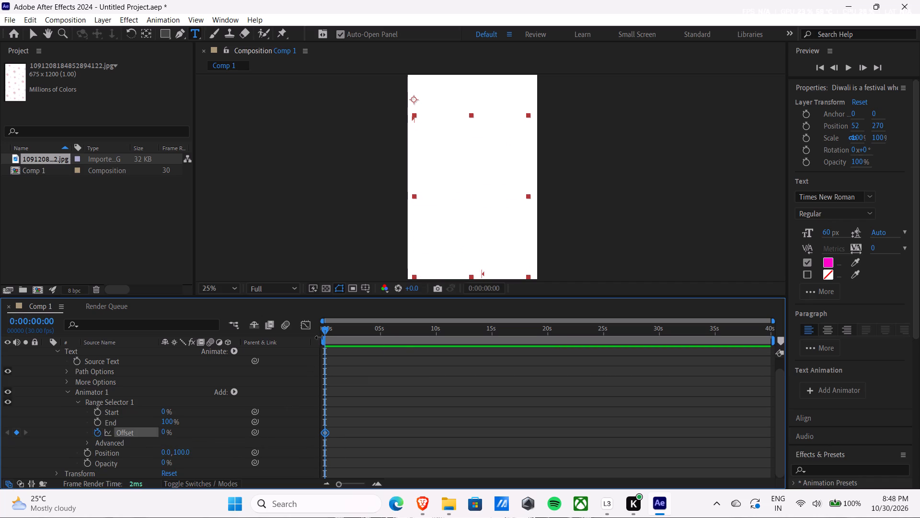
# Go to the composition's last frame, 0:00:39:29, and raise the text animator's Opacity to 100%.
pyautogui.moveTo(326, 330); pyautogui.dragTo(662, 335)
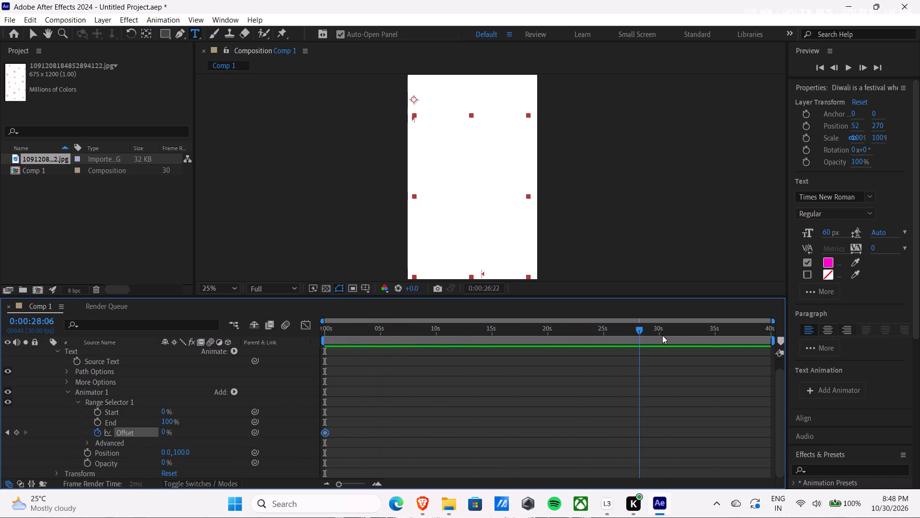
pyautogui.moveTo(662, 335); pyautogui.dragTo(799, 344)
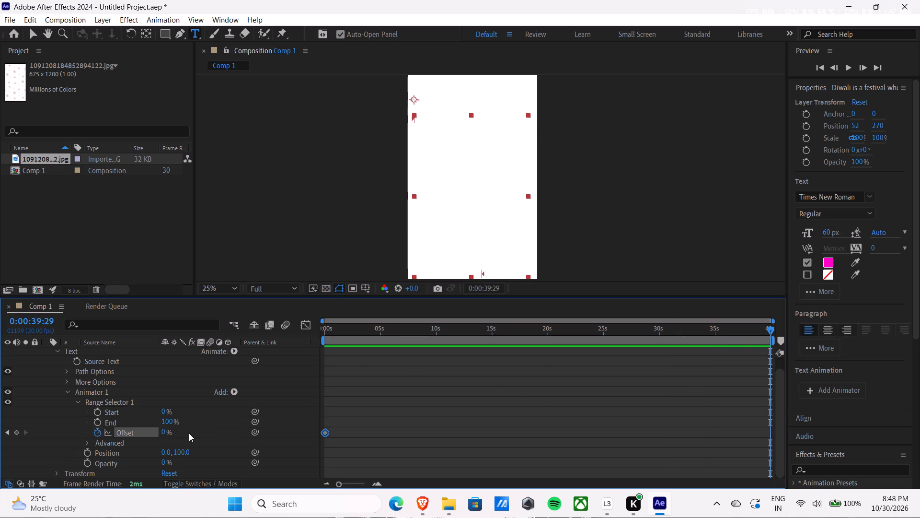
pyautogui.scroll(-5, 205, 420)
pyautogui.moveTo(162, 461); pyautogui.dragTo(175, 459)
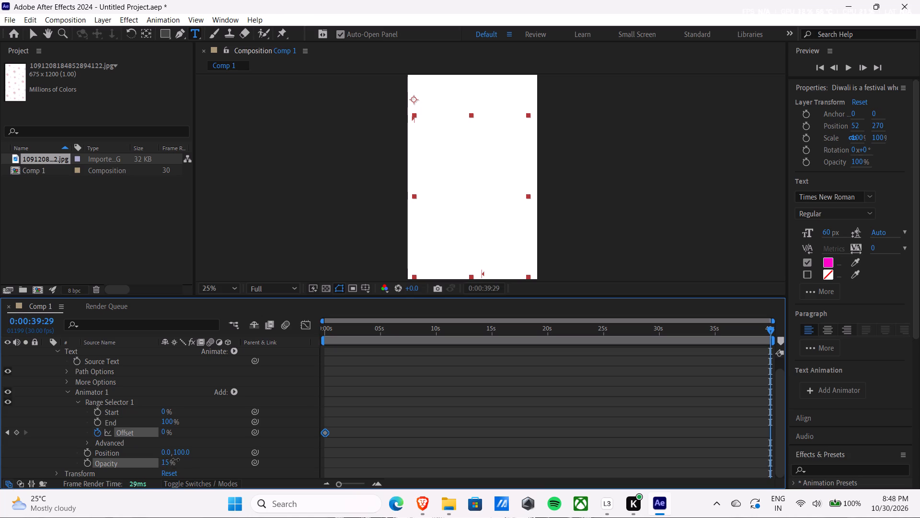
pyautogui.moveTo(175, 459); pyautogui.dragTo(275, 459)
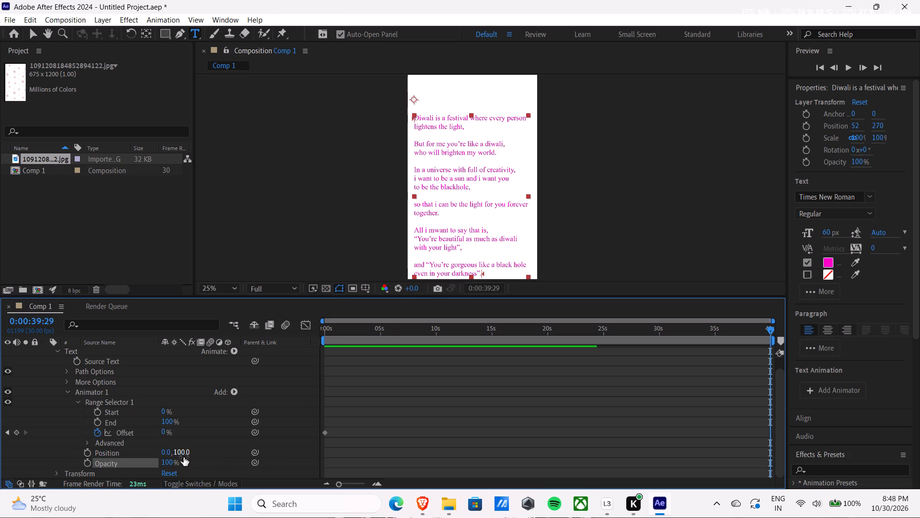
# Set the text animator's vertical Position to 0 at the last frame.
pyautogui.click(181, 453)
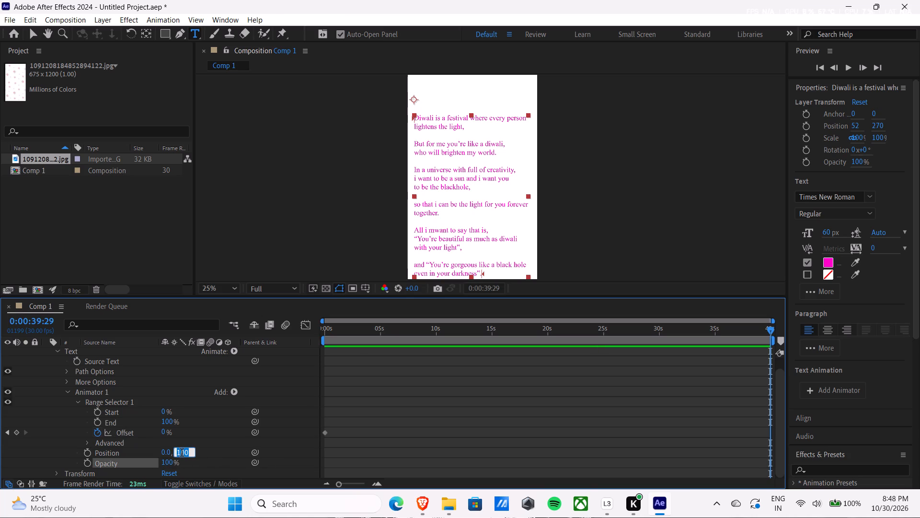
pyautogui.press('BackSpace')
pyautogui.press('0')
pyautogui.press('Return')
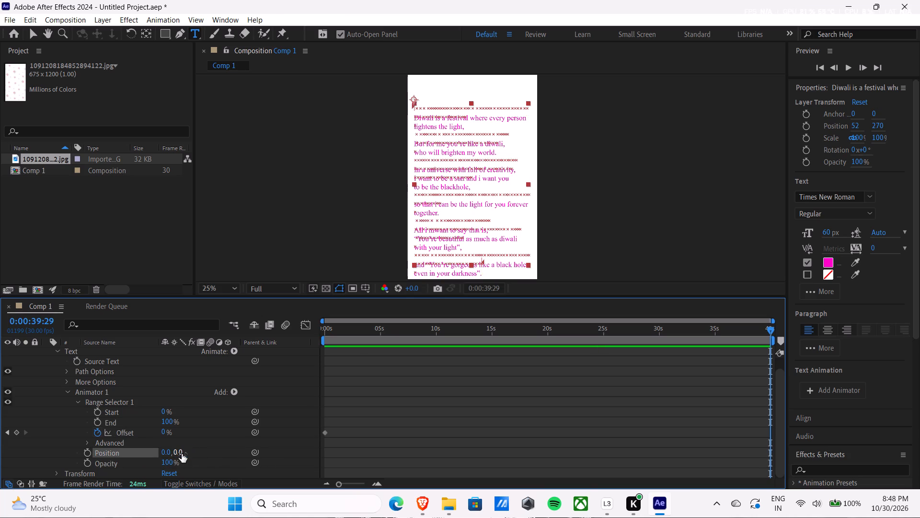
# Preview the verse animation from the start and scrub through the whole composition to check the motion.
pyautogui.moveTo(770, 330); pyautogui.dragTo(667, 326)
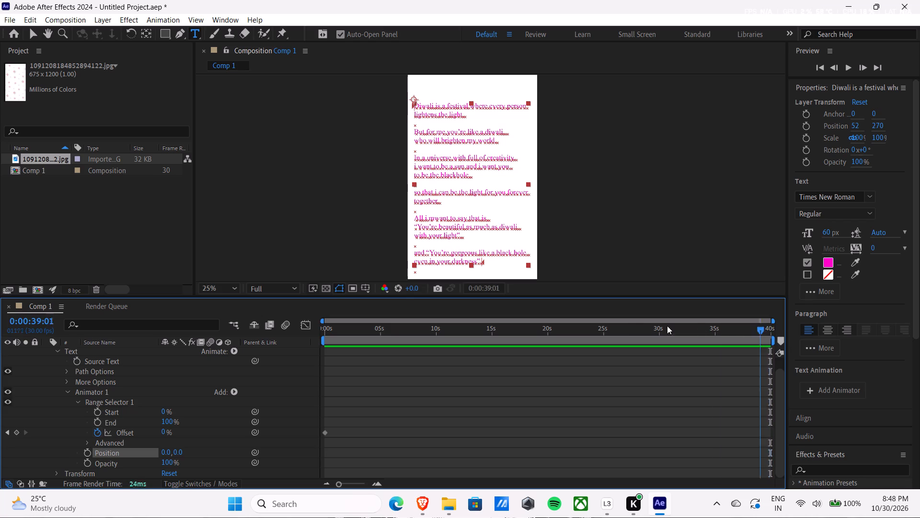
pyautogui.moveTo(667, 326); pyautogui.dragTo(311, 337)
pyautogui.press('space')
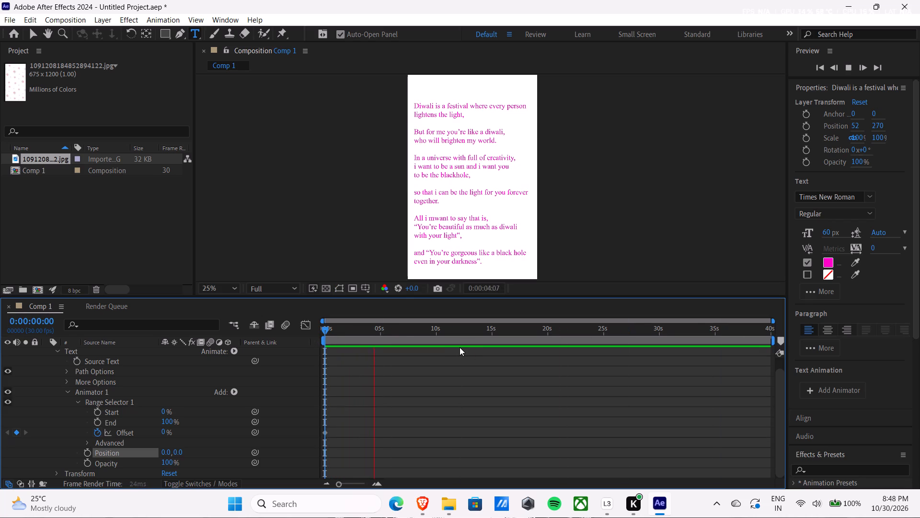
pyautogui.press('space')
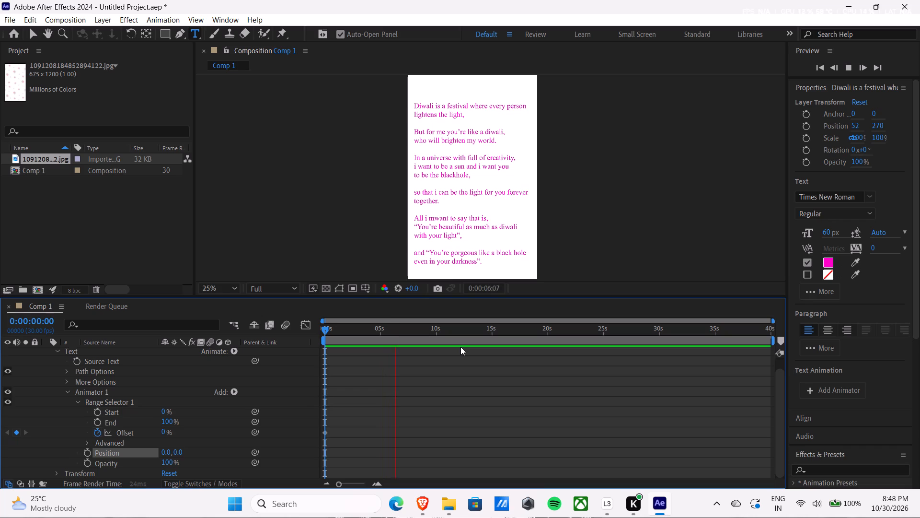
pyautogui.moveTo(397, 329); pyautogui.dragTo(760, 327)
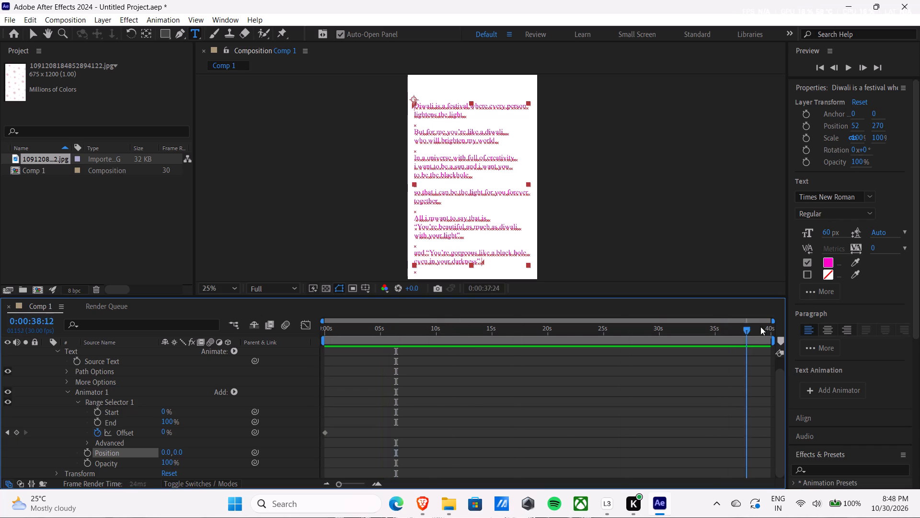
pyautogui.moveTo(760, 327); pyautogui.dragTo(311, 345)
pyautogui.scroll(-3, 770, 365)
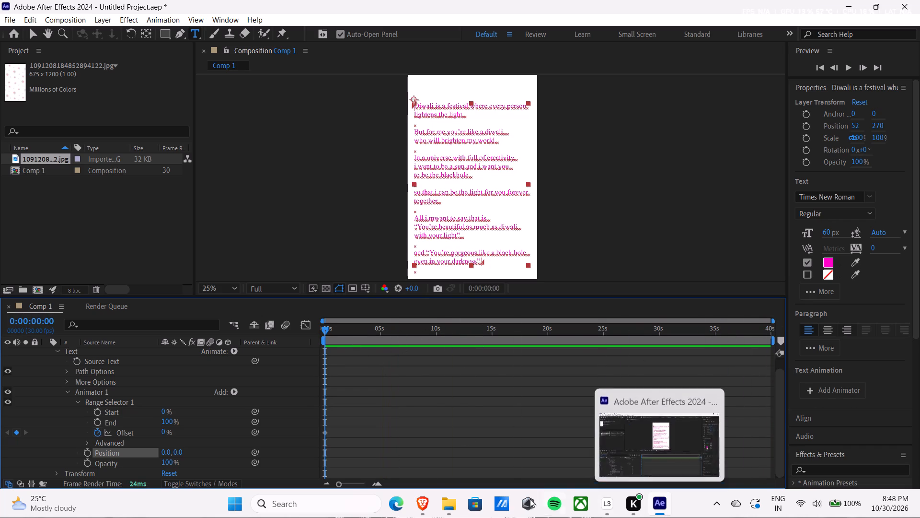
# Switch to the YouTube tutorial in Brave, rewind it and rewatch how text animation style one keyframes the range selector's Offset.
pyautogui.click(433, 504)
pyautogui.click(450, 164)
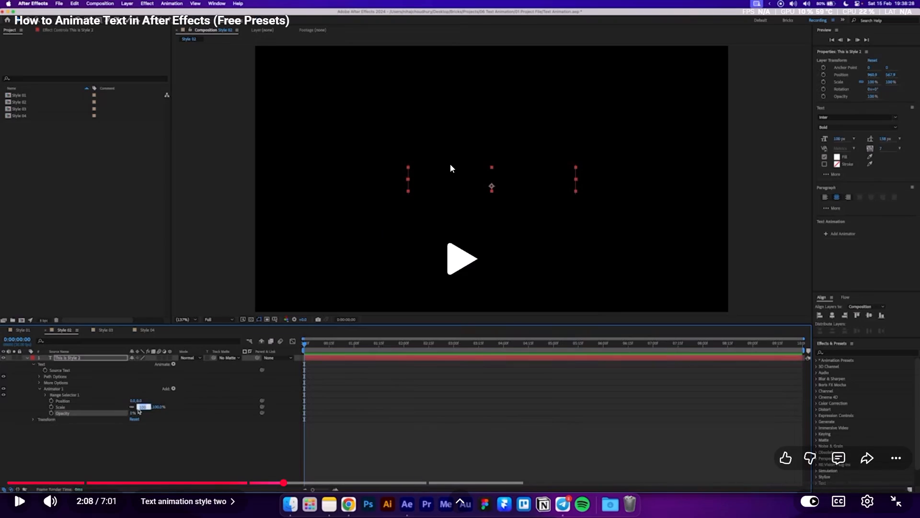
pyautogui.press('Left')
pyautogui.press('Left')
pyautogui.press('Left')
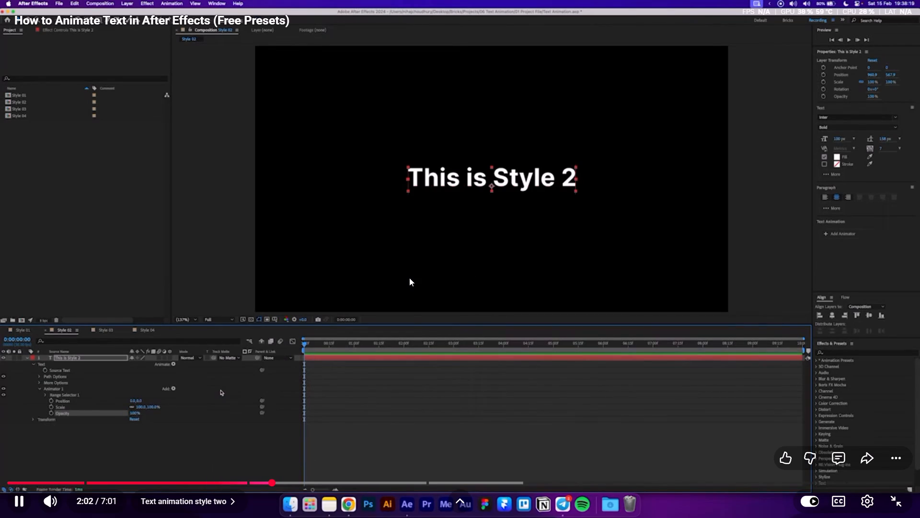
pyautogui.press('Left')
pyautogui.press('Left')
pyautogui.press('Left')
pyautogui.press('Left')
pyautogui.press('Left')
pyautogui.press('Left')
pyautogui.press('Left')
pyautogui.press('Left')
pyautogui.press('Left')
pyautogui.press('Left')
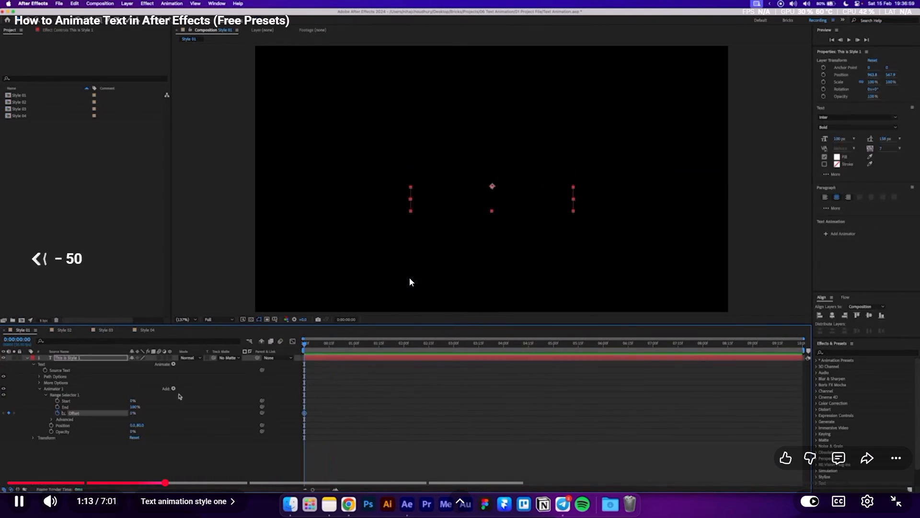
pyautogui.press('Left')
pyautogui.press('Left')
pyautogui.press('Left')
pyautogui.press('Left')
pyautogui.press('Left')
pyautogui.press('Left')
pyautogui.press('Left')
pyautogui.press('Left')
pyautogui.press('Left')
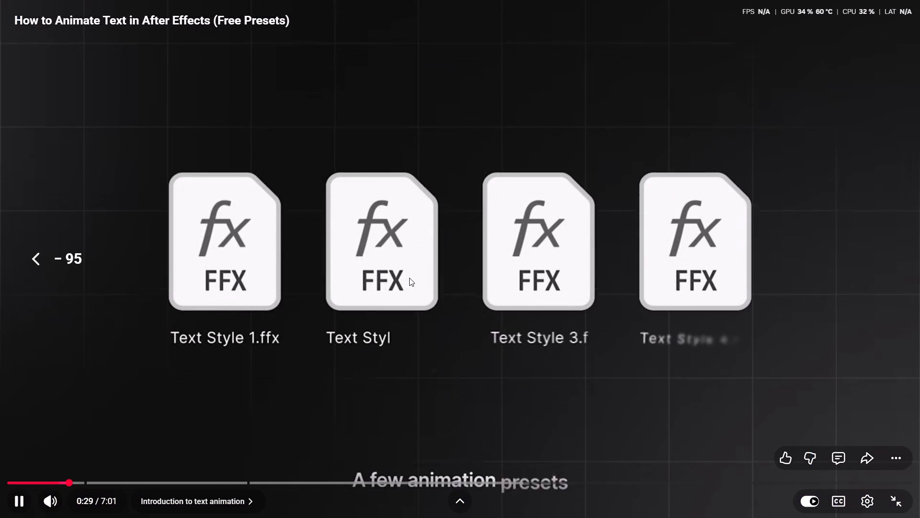
pyautogui.press('Right')
pyautogui.press('Right')
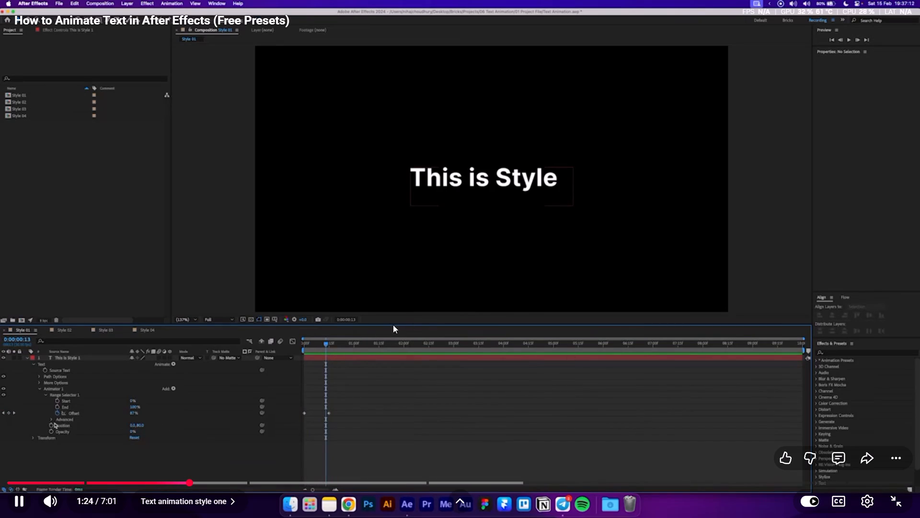
pyautogui.click(365, 324)
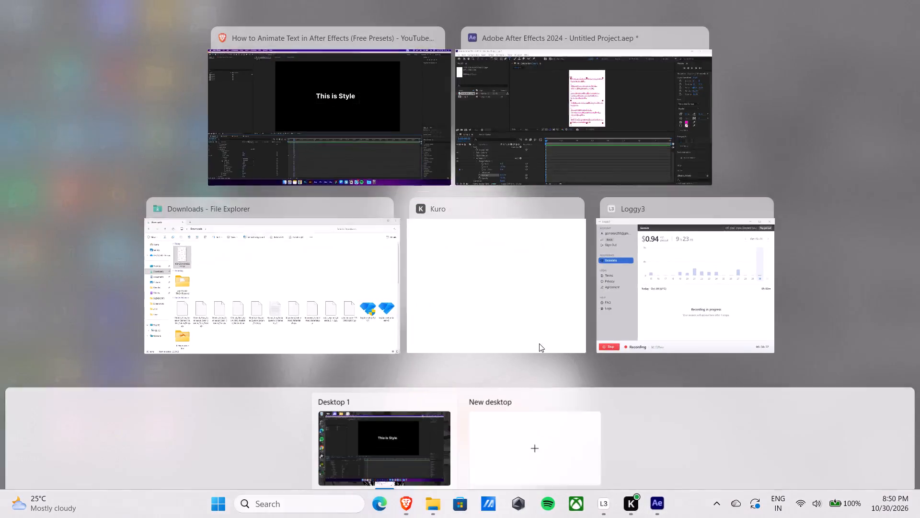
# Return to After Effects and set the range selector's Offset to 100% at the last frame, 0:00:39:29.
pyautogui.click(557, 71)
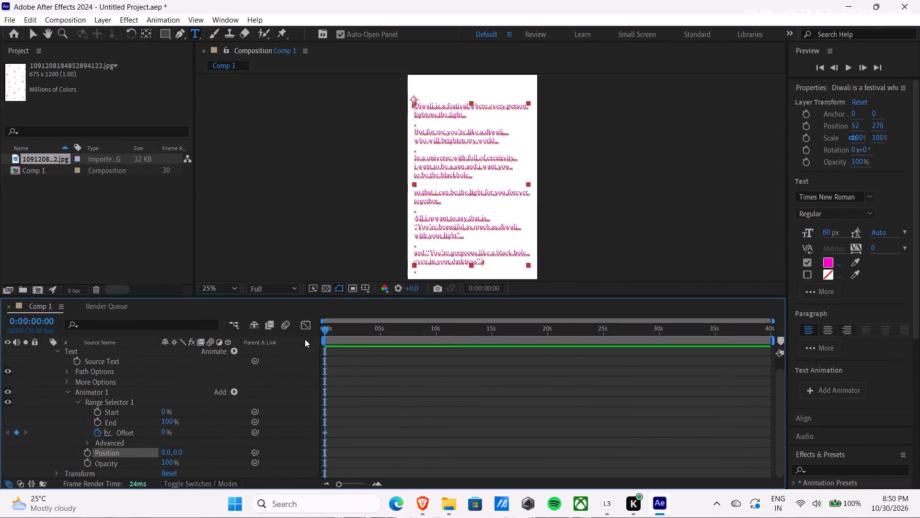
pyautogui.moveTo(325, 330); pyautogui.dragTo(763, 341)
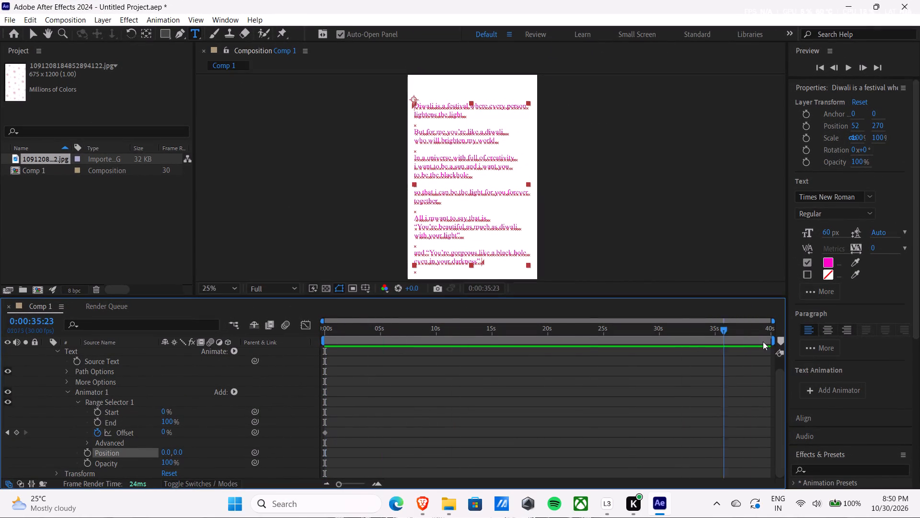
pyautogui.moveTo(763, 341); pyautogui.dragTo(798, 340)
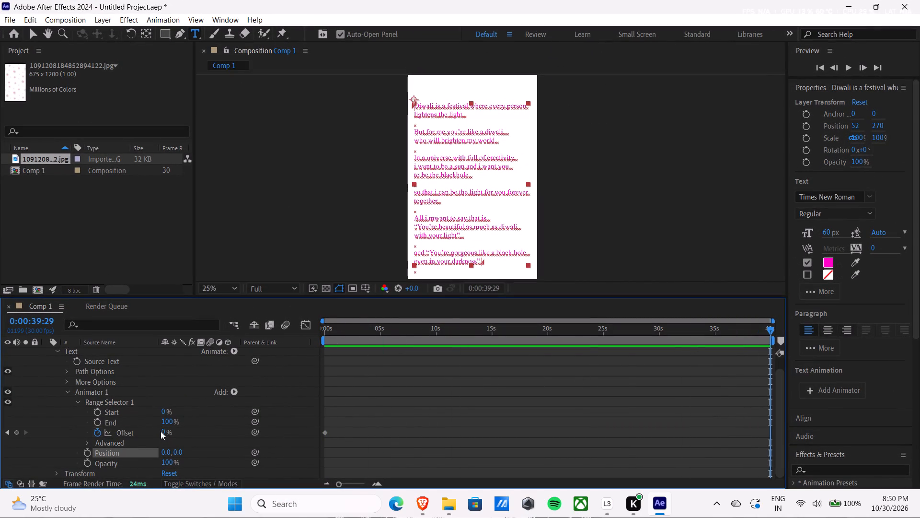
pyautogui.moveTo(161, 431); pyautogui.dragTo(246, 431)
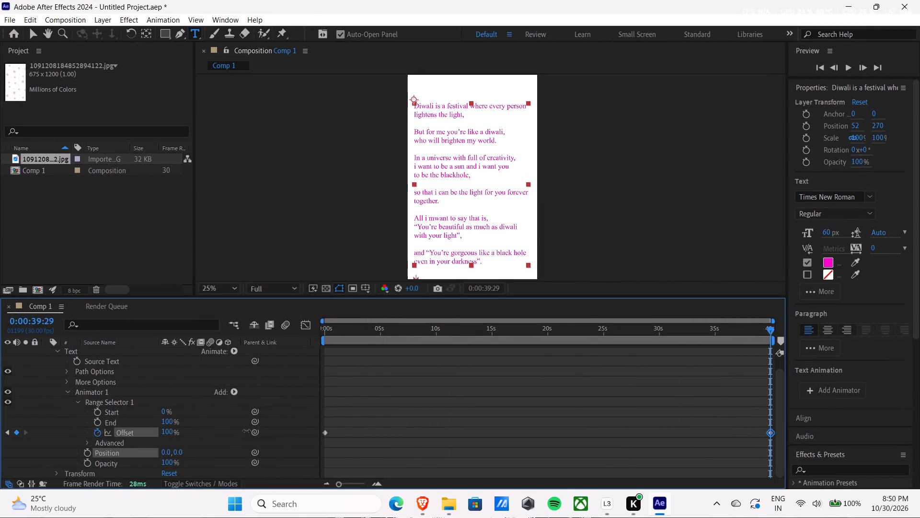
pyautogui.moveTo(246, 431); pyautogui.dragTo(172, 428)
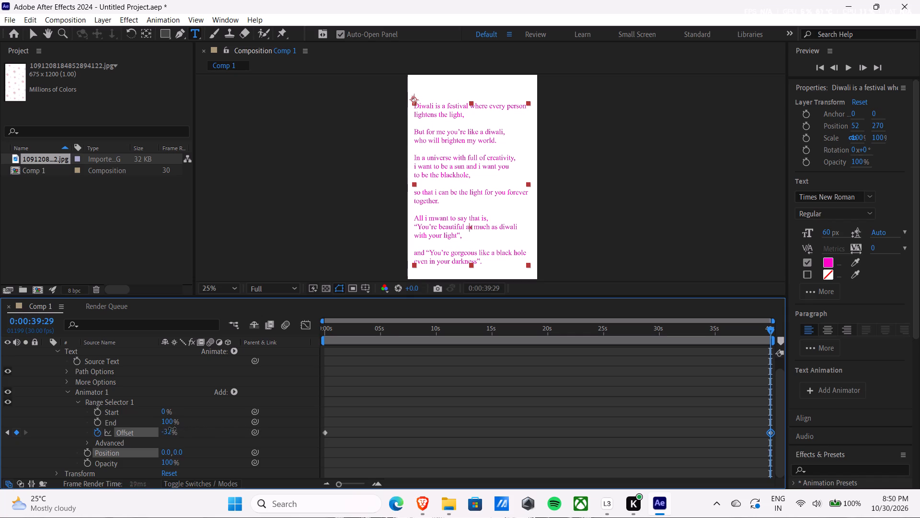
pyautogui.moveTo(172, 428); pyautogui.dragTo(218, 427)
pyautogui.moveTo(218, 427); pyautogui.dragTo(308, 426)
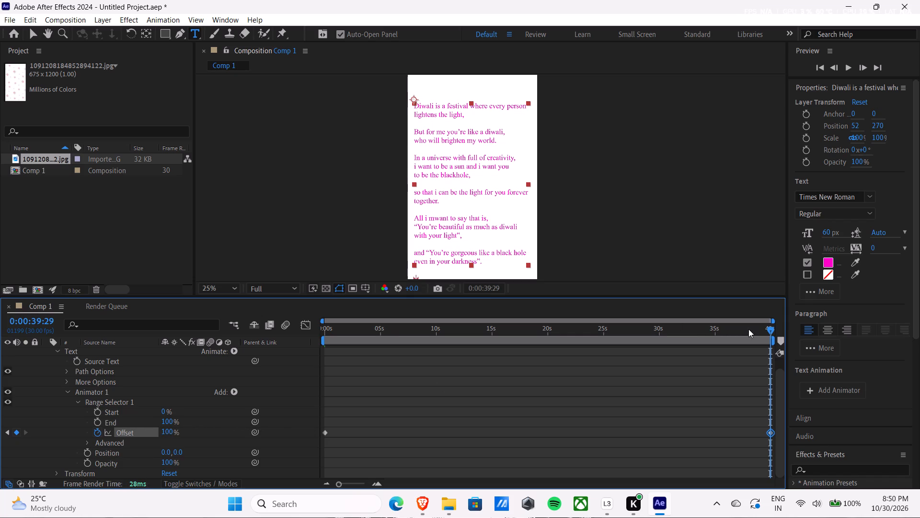
# Briefly preview the Offset animation from the start of the composition.
pyautogui.moveTo(772, 330); pyautogui.dragTo(262, 348)
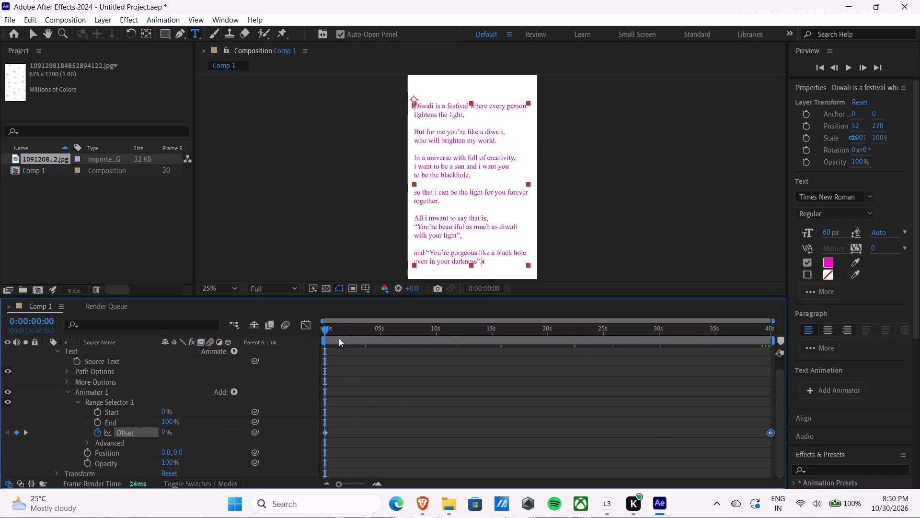
pyautogui.press('space')
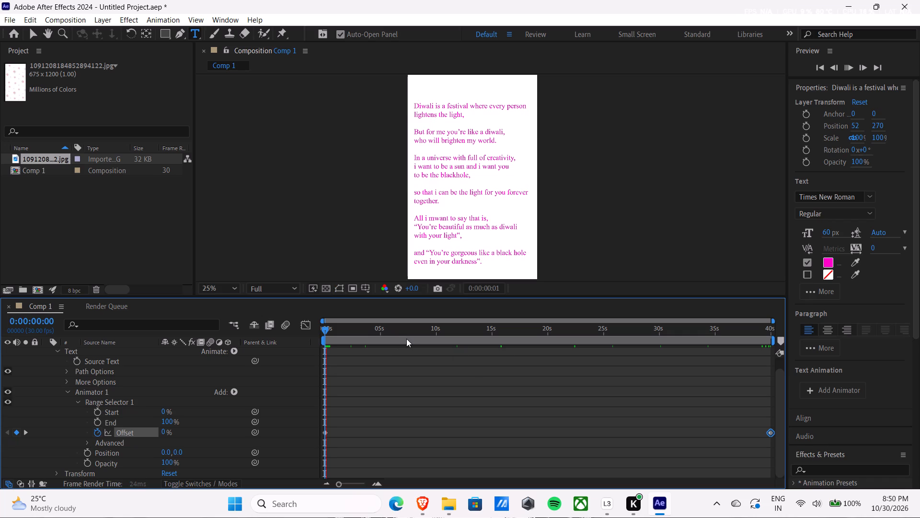
pyautogui.press('space')
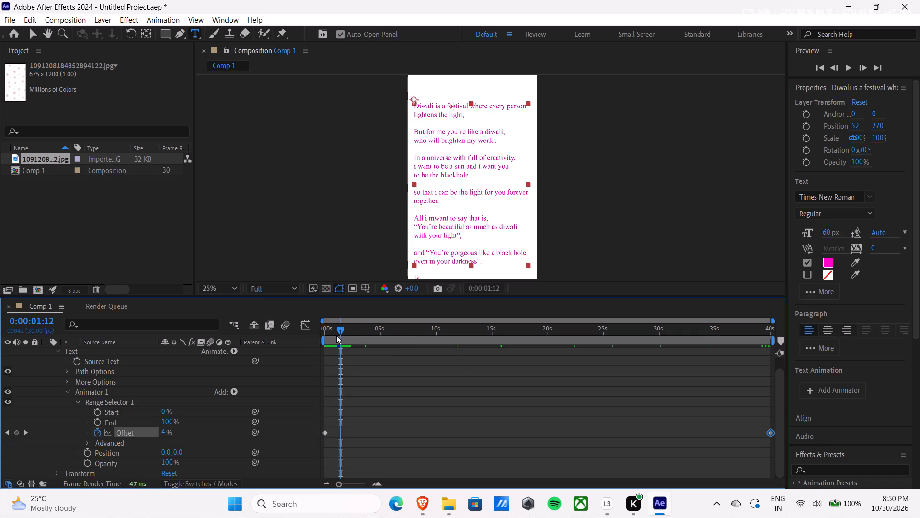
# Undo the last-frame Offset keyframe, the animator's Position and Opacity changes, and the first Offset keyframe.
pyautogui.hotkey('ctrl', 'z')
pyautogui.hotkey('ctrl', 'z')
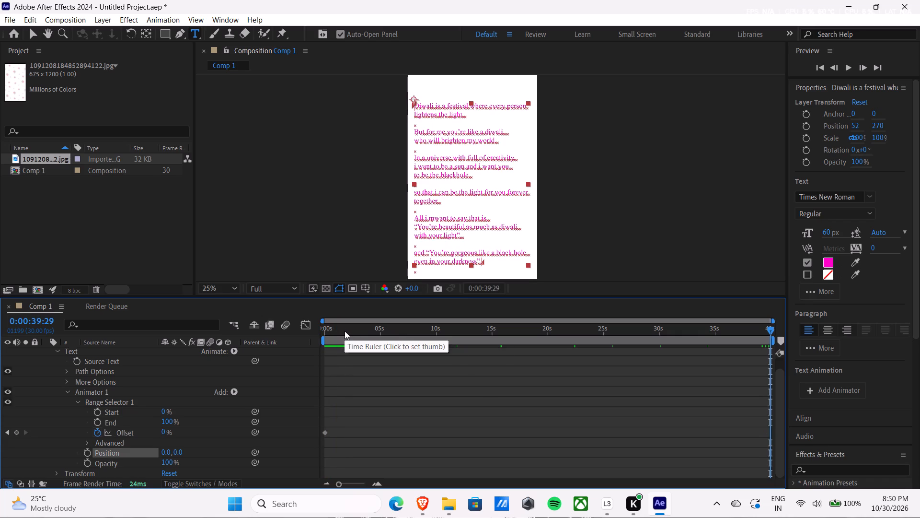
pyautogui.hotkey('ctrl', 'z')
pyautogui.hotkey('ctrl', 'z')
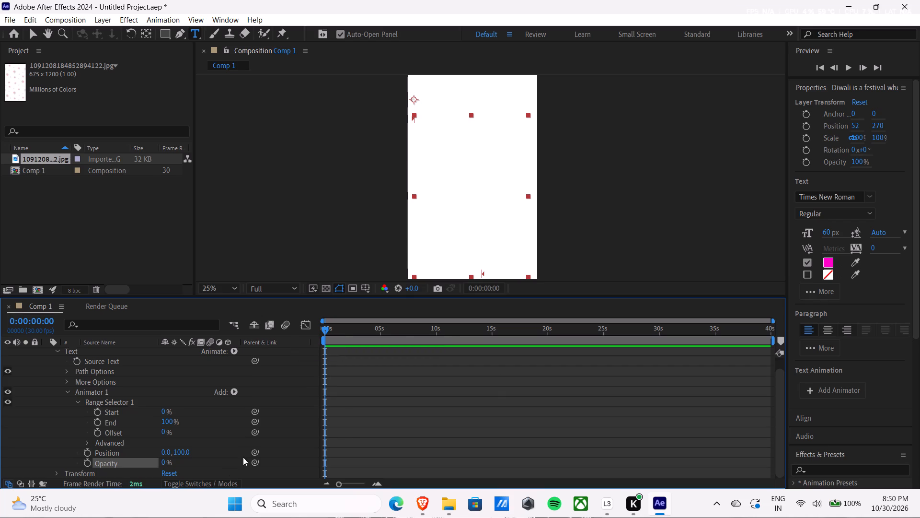
# Keyframe the range selector's 0% Offset at 0:00:00:00.
pyautogui.scroll(-1, 198, 436)
pyautogui.click(73, 403)
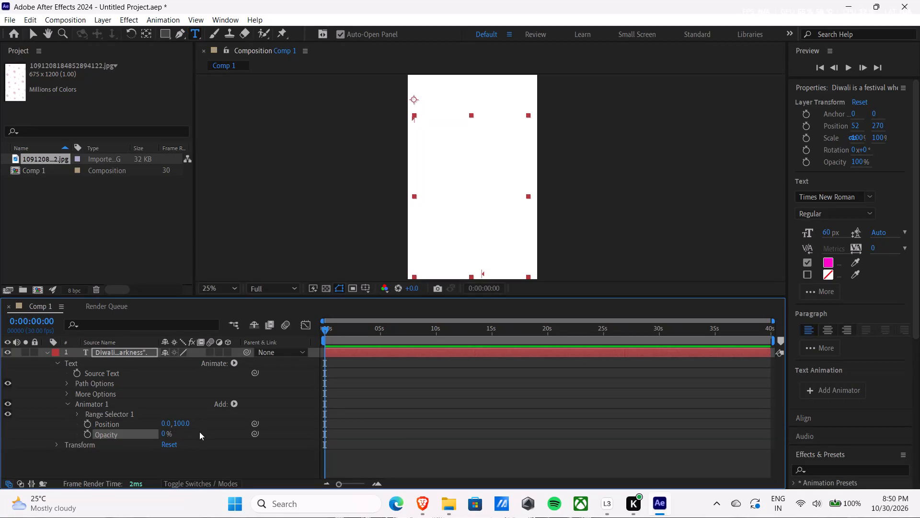
pyautogui.click(74, 411)
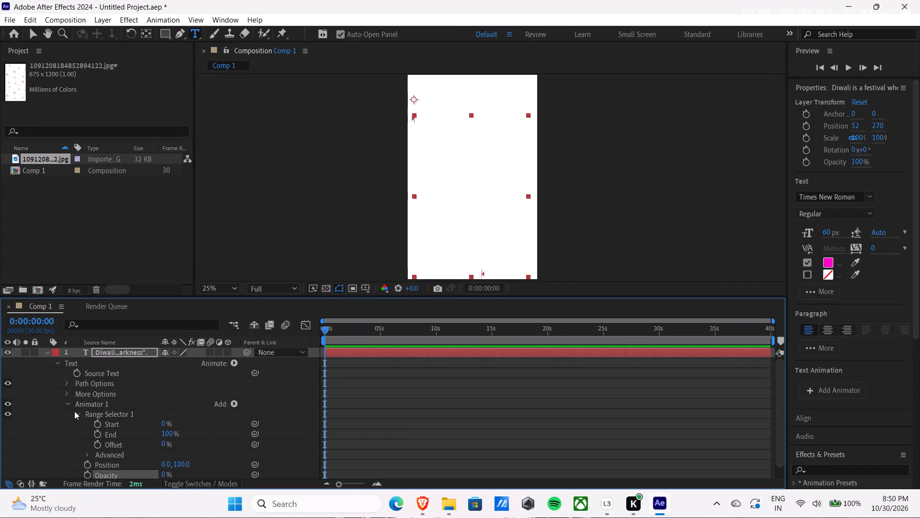
pyautogui.click(97, 444)
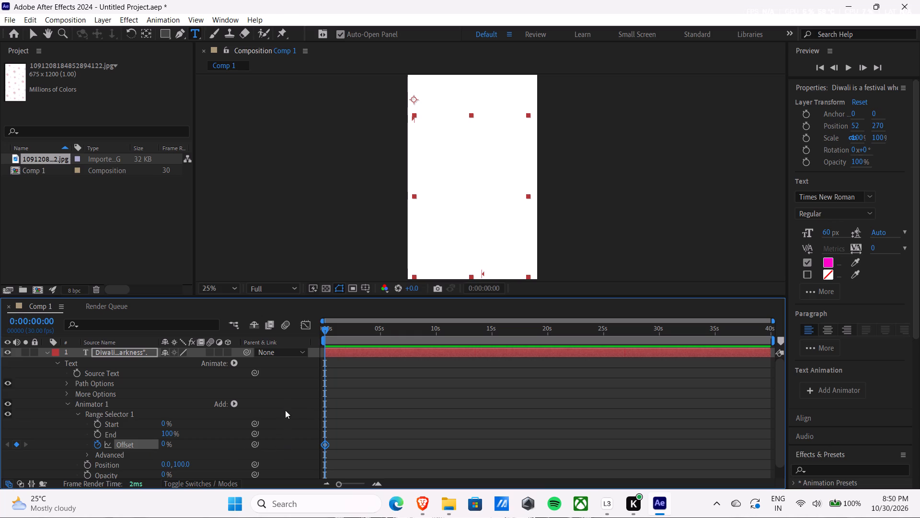
# Set the range selector's Offset to 100% at the last frame, 0:00:39:29.
pyautogui.moveTo(325, 331); pyautogui.dragTo(356, 337)
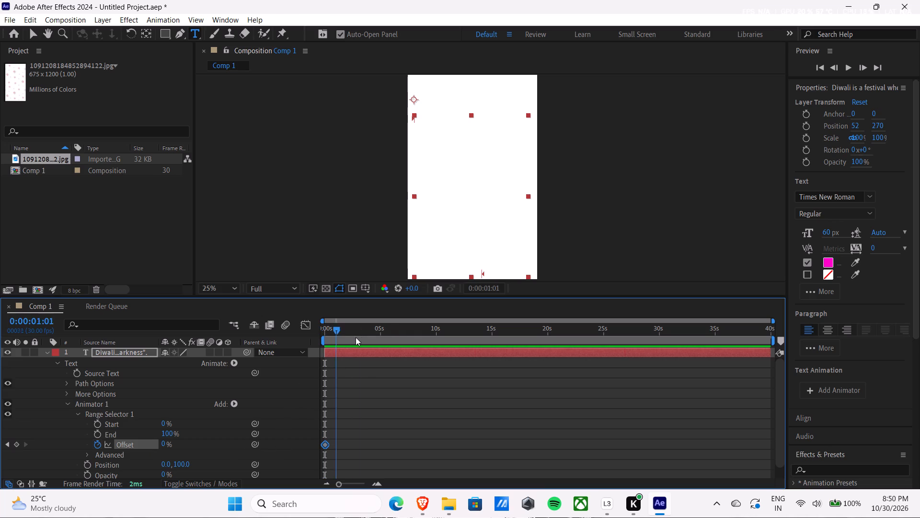
pyautogui.moveTo(356, 337); pyautogui.dragTo(754, 323)
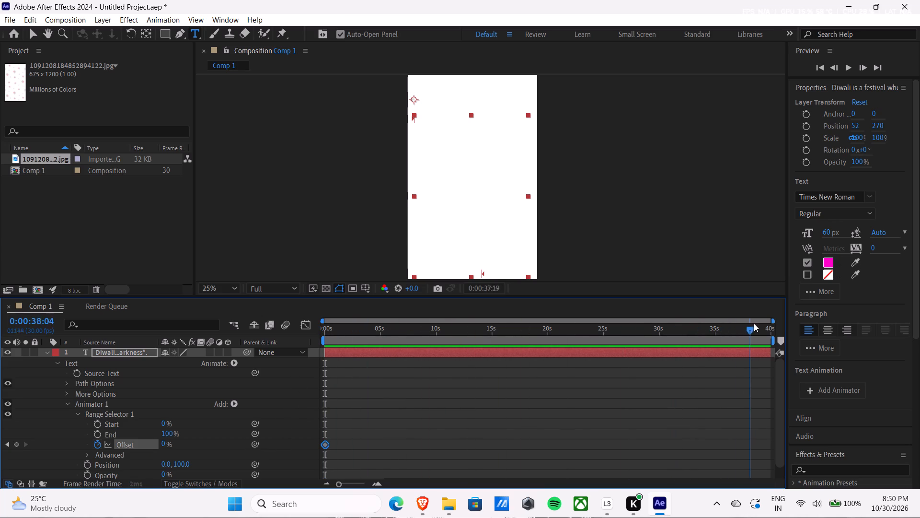
pyautogui.moveTo(754, 323); pyautogui.dragTo(778, 319)
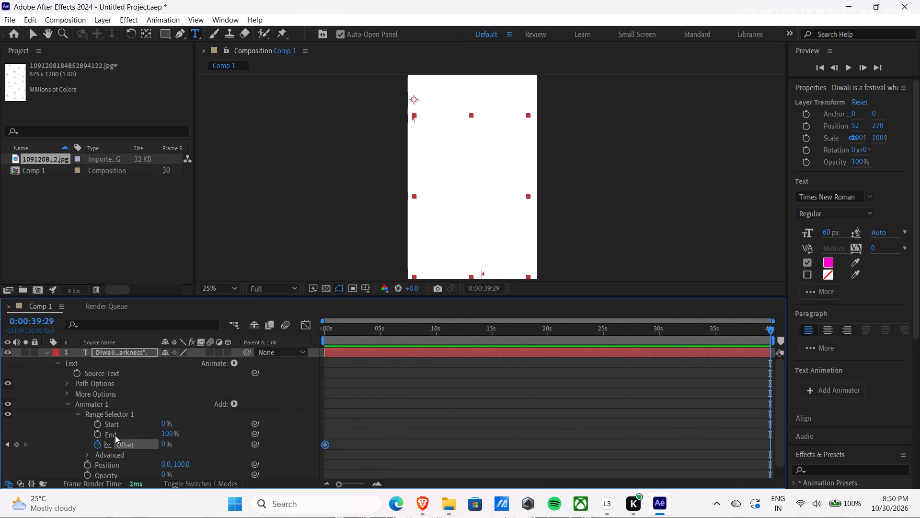
pyautogui.moveTo(162, 443); pyautogui.dragTo(268, 438)
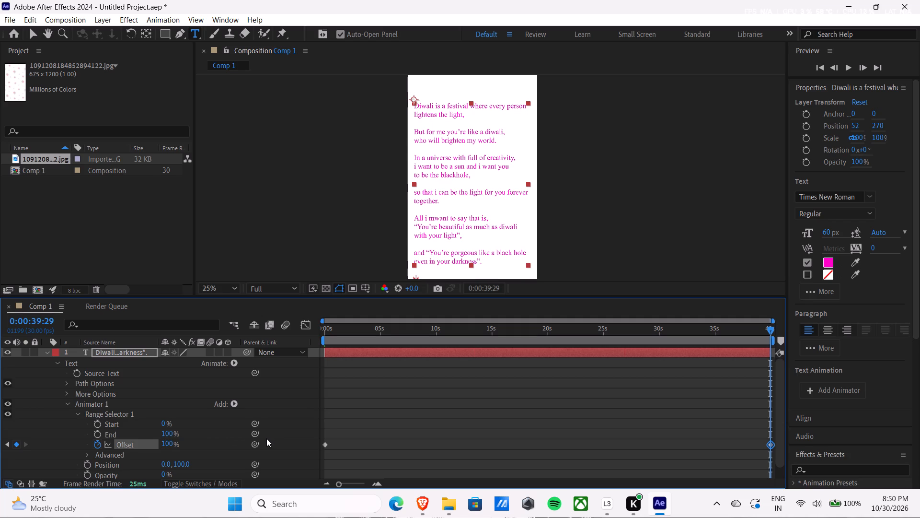
# Preview the verses' Offset animation from 0:00:00:00.
pyautogui.moveTo(769, 331); pyautogui.dragTo(477, 360)
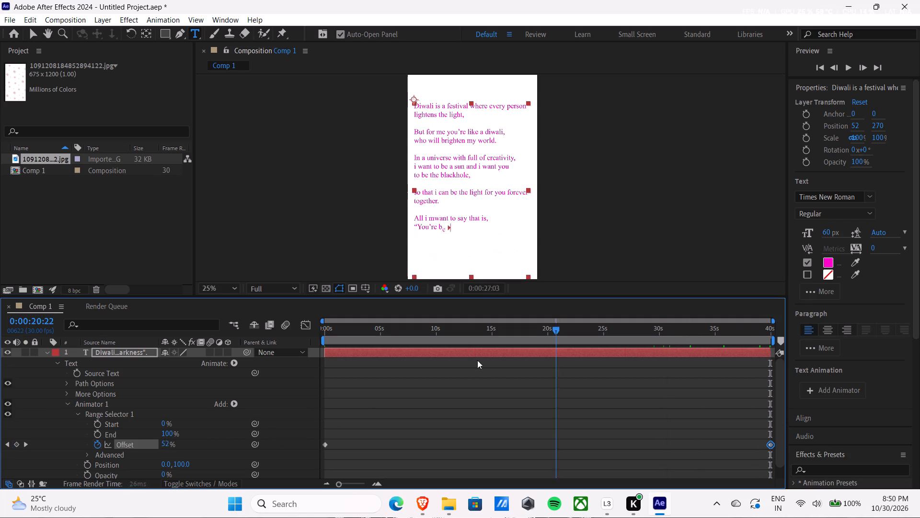
pyautogui.moveTo(477, 360); pyautogui.dragTo(301, 367)
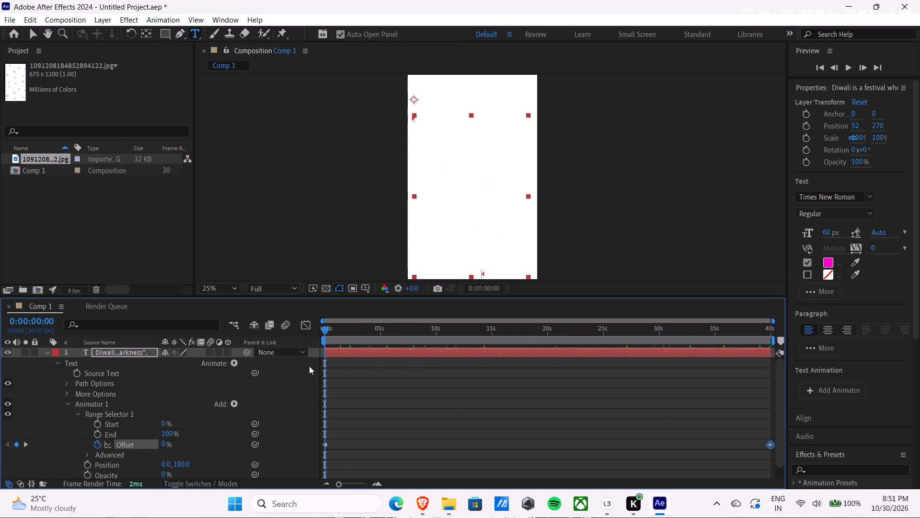
pyautogui.press('space')
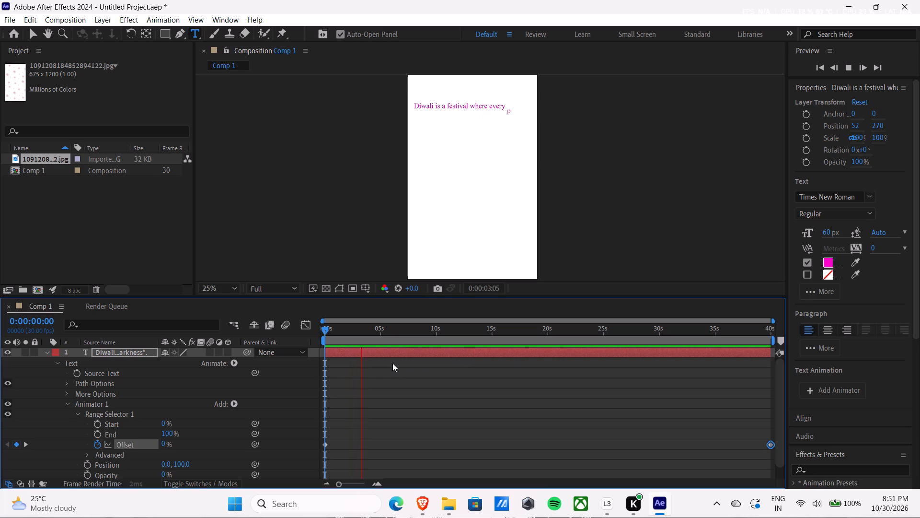
pyautogui.press('space')
# At the last frame, 0:00:39:29, correct "mwant" to "meant" in the line beginning "All i".
pyautogui.click(769, 444)
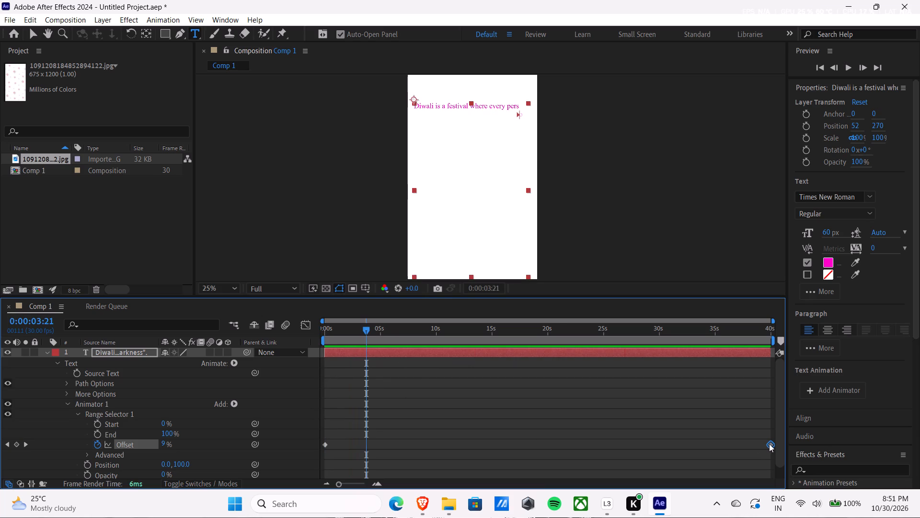
pyautogui.moveTo(368, 328); pyautogui.dragTo(730, 342)
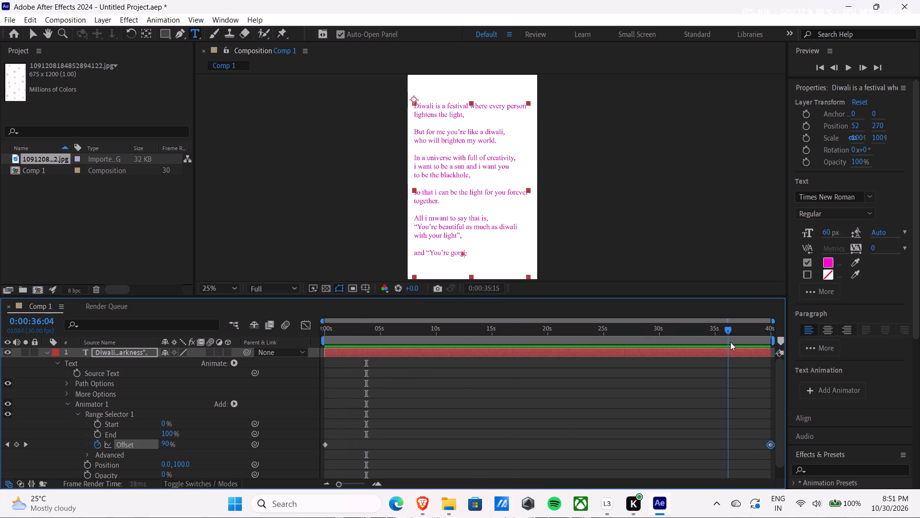
pyautogui.moveTo(730, 342); pyautogui.dragTo(793, 338)
pyautogui.scroll(3, 471, 214)
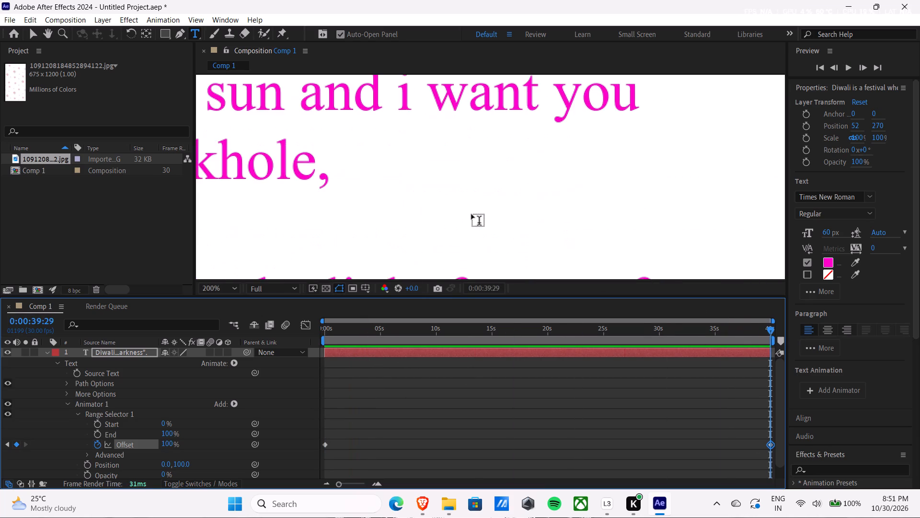
pyautogui.scroll(-2, 471, 214)
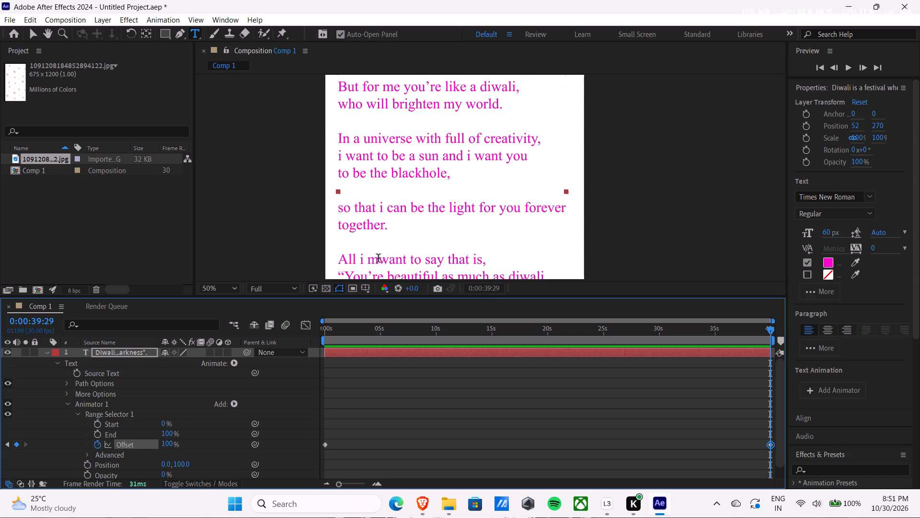
pyautogui.click(389, 260)
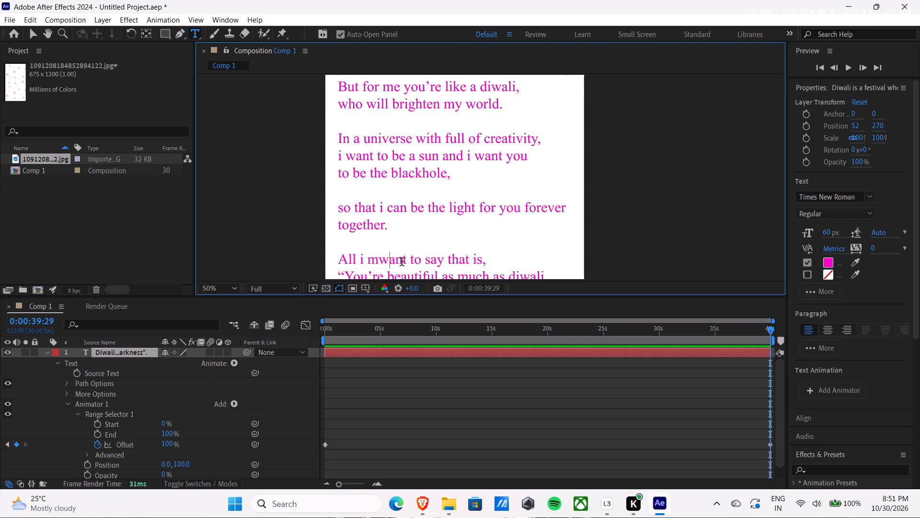
pyautogui.press('BackSpace')
pyautogui.press('e')
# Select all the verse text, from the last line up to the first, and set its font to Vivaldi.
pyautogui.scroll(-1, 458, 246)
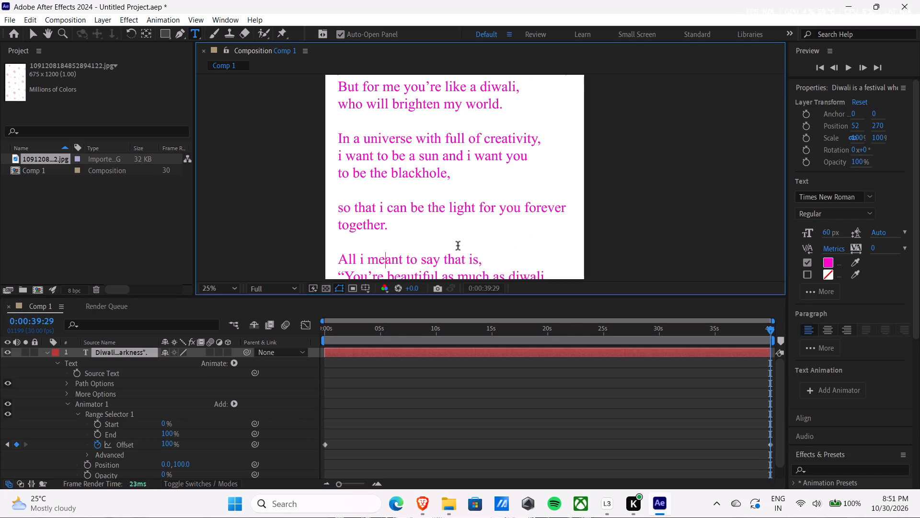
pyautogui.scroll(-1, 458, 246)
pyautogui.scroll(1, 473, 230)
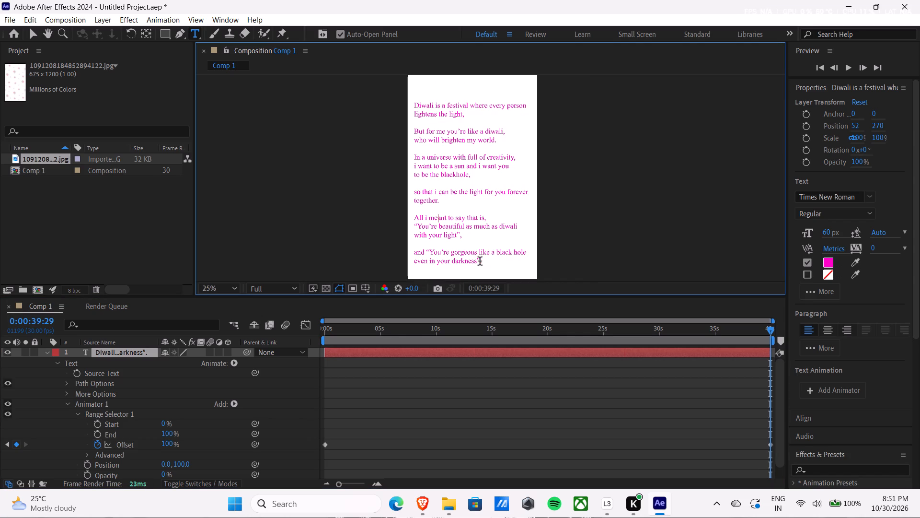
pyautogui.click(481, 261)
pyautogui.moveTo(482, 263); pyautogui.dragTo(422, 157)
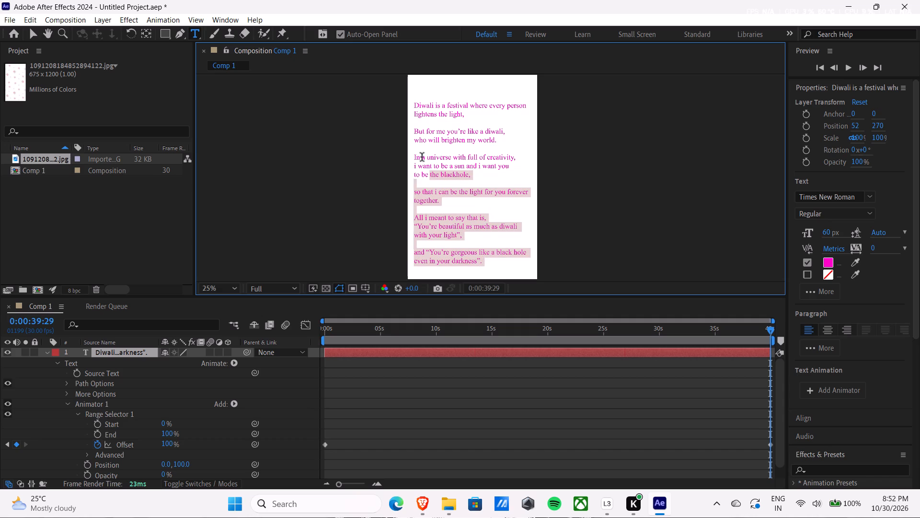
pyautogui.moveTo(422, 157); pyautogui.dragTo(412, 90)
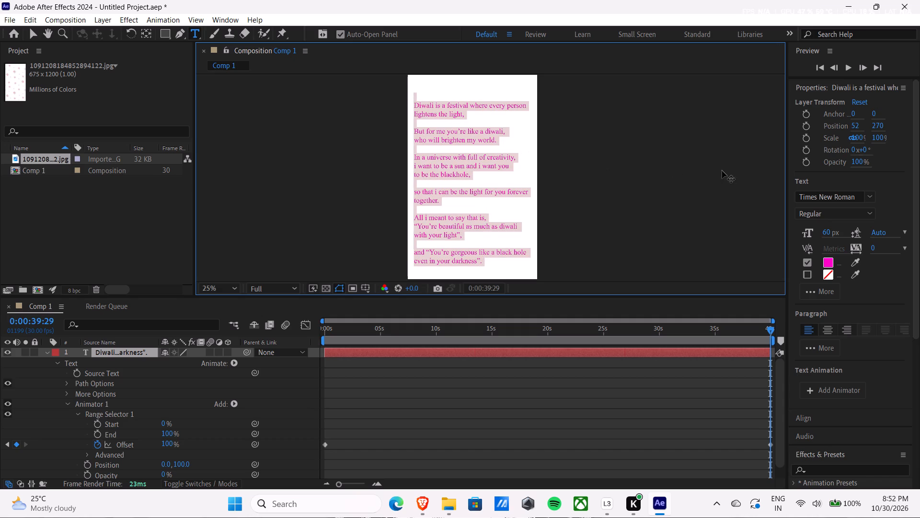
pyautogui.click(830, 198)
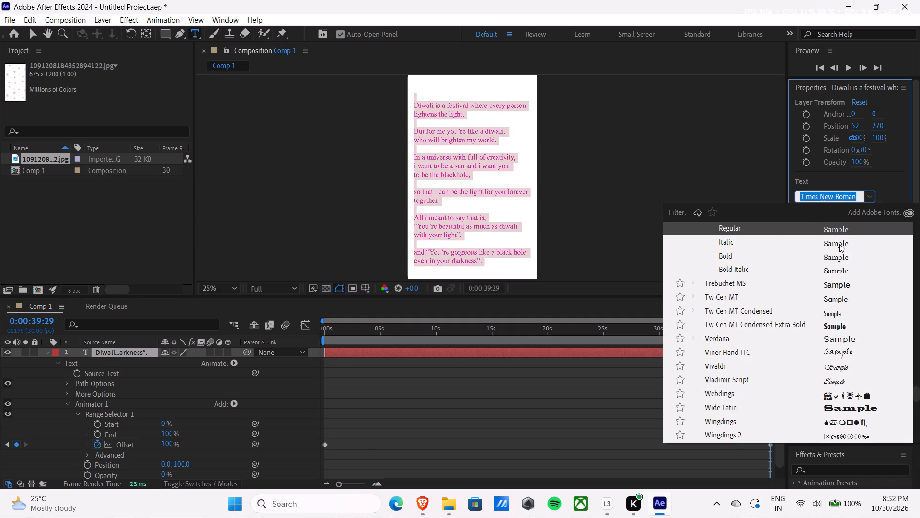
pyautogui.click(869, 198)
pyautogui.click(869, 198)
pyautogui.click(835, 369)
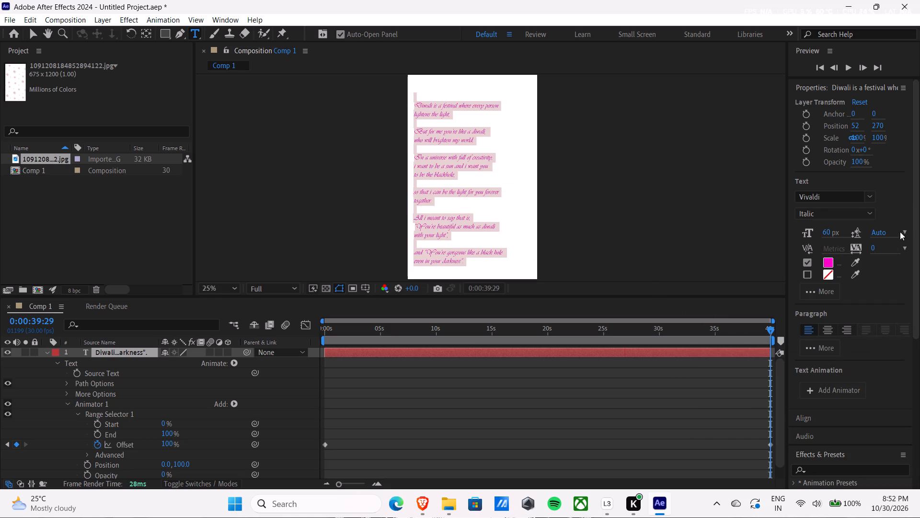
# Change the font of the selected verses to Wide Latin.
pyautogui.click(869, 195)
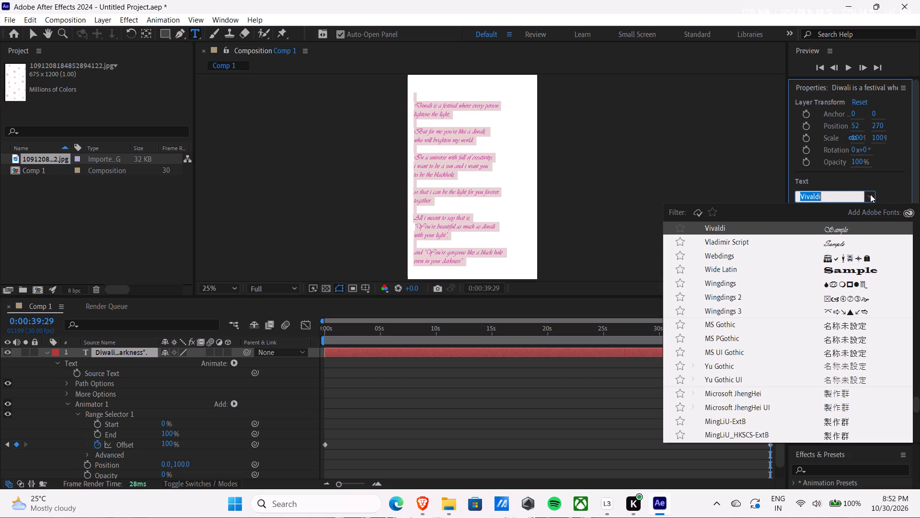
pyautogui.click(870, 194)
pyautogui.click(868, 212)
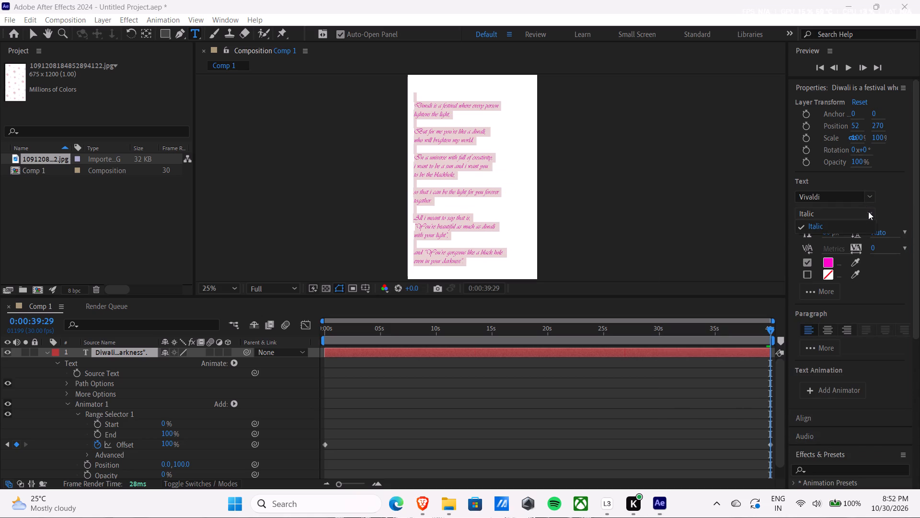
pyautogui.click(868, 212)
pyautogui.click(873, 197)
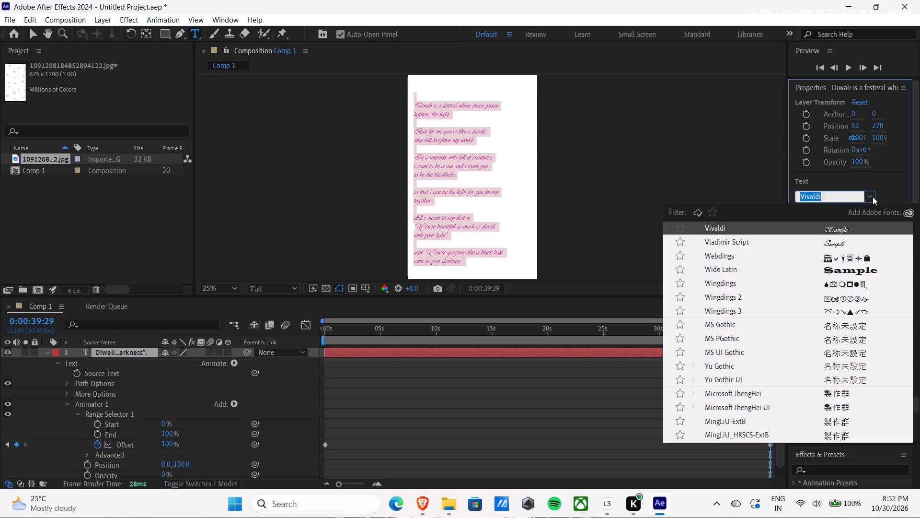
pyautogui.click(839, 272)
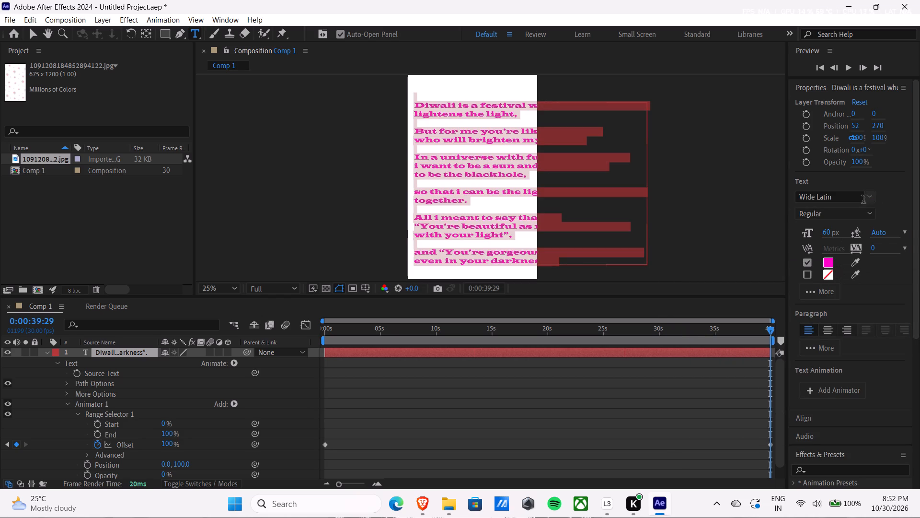
# Change the font of the selected verses to Wingdings.
pyautogui.click(868, 195)
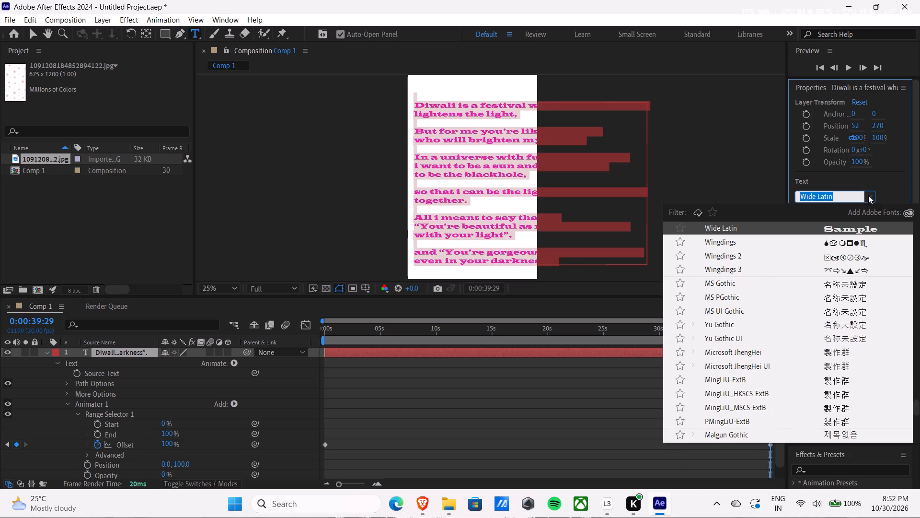
pyautogui.click(867, 194)
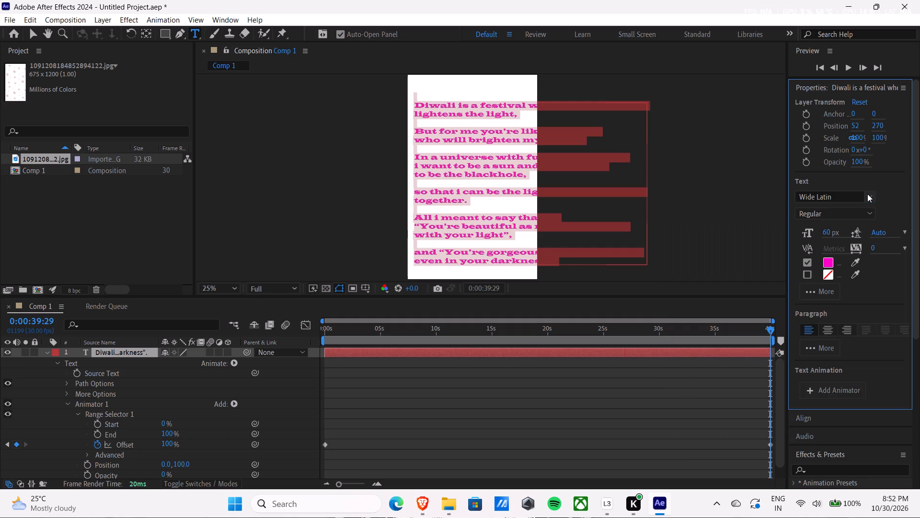
pyautogui.click(867, 194)
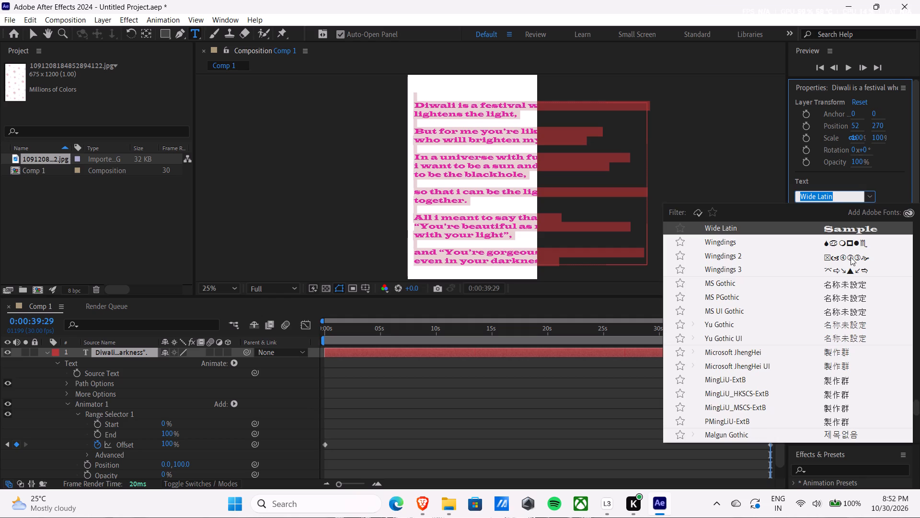
pyautogui.click(728, 240)
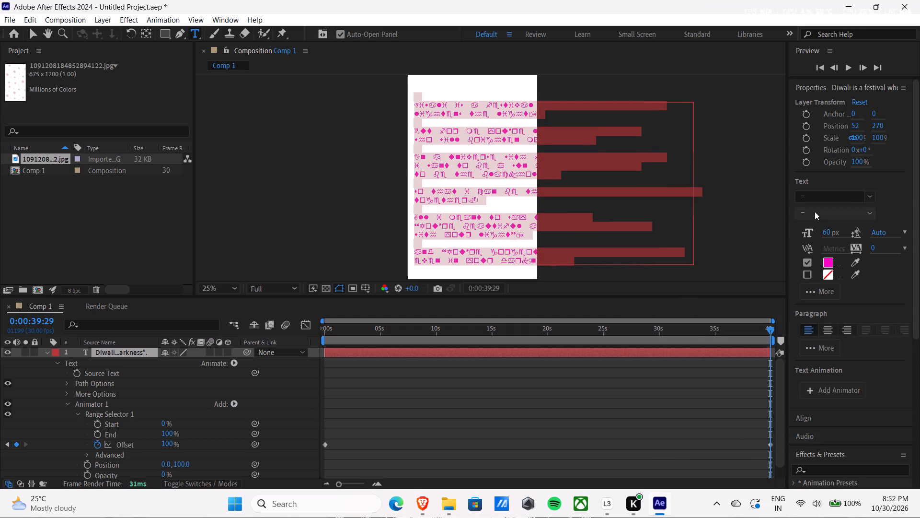
# Change the font of the selected verses to MV Boli.
pyautogui.click(874, 199)
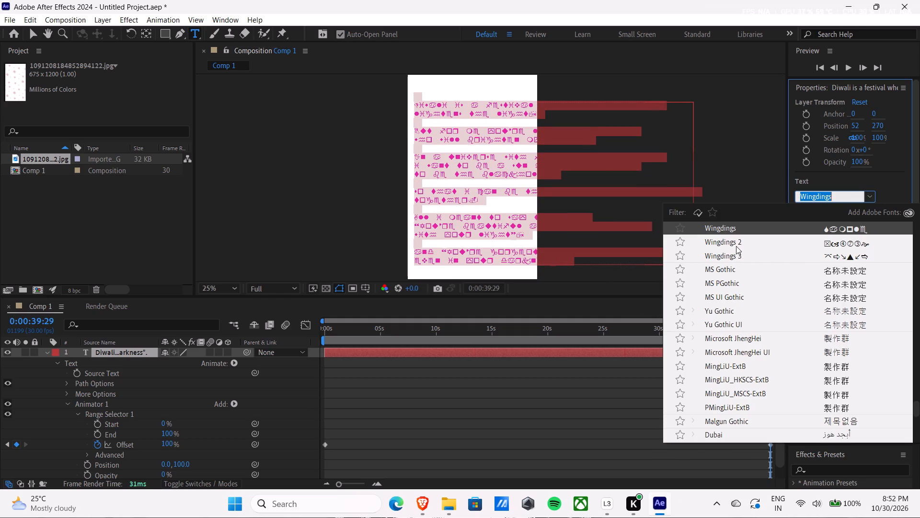
pyautogui.scroll(20, 737, 323)
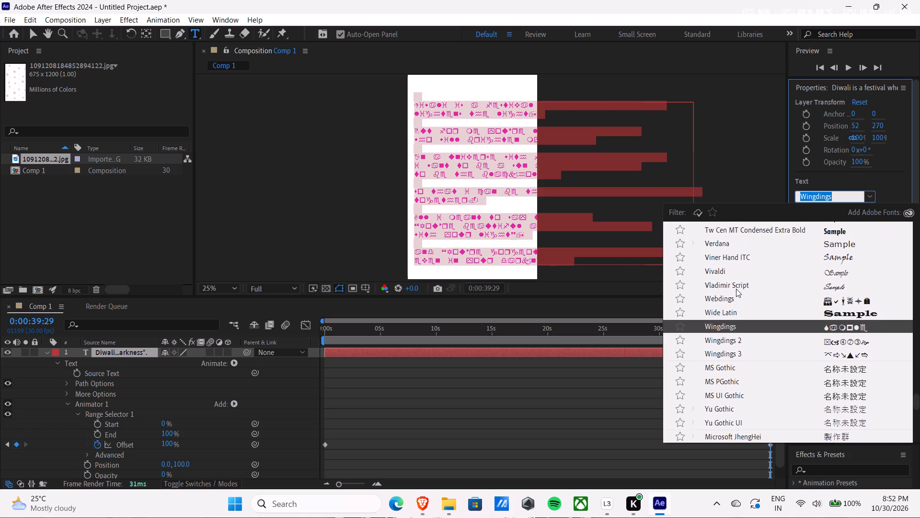
pyautogui.scroll(14, 736, 289)
pyautogui.scroll(18, 708, 302)
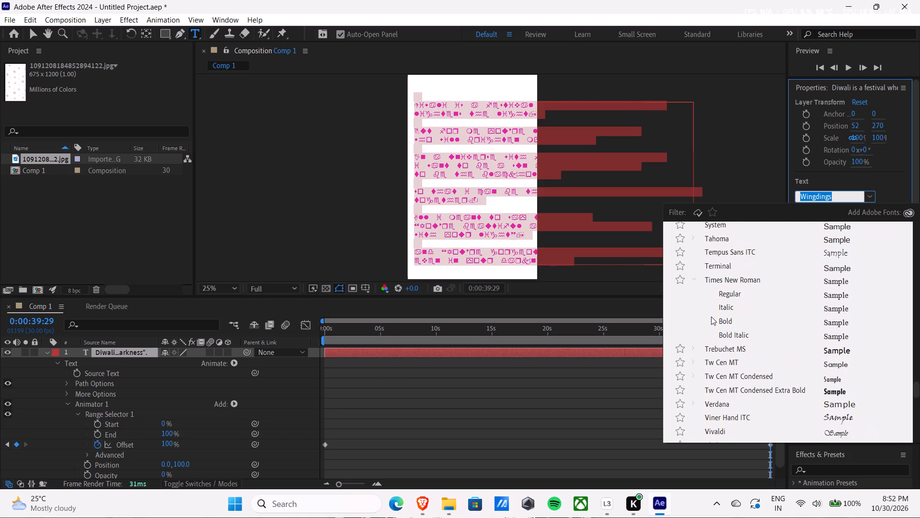
pyautogui.scroll(19, 711, 317)
pyautogui.scroll(12, 711, 318)
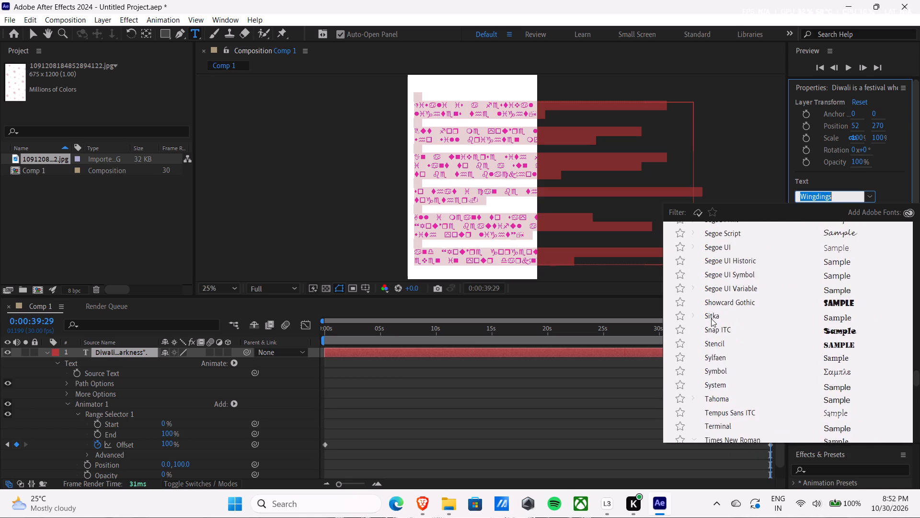
pyautogui.scroll(18, 711, 318)
pyautogui.scroll(13, 691, 335)
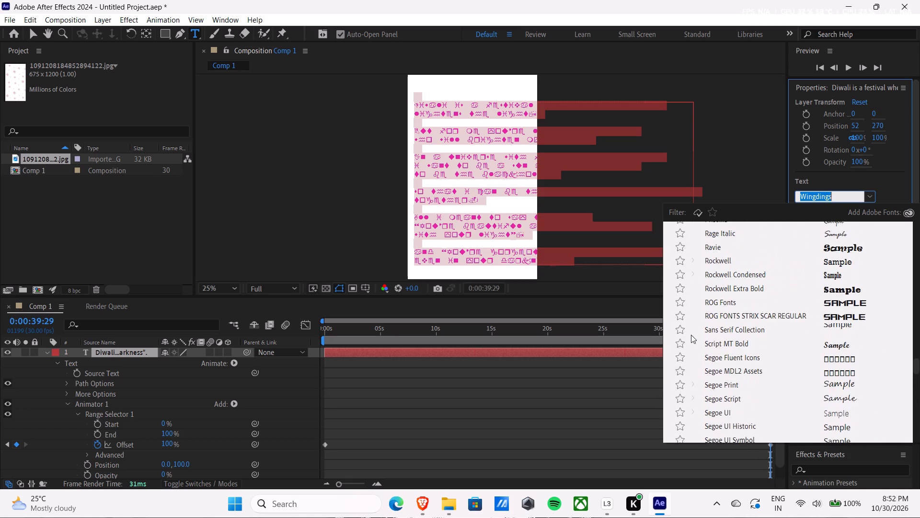
pyautogui.scroll(13, 691, 335)
pyautogui.scroll(18, 691, 335)
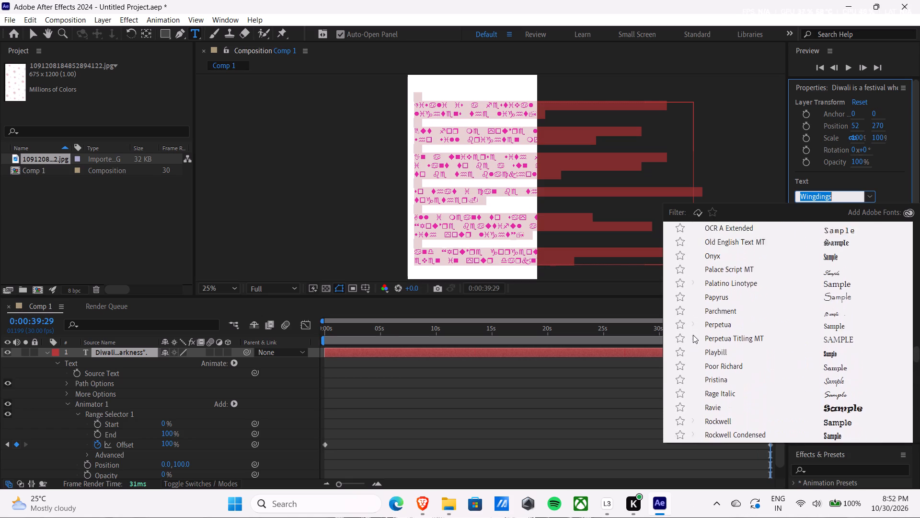
pyautogui.scroll(15, 693, 335)
pyautogui.scroll(12, 693, 335)
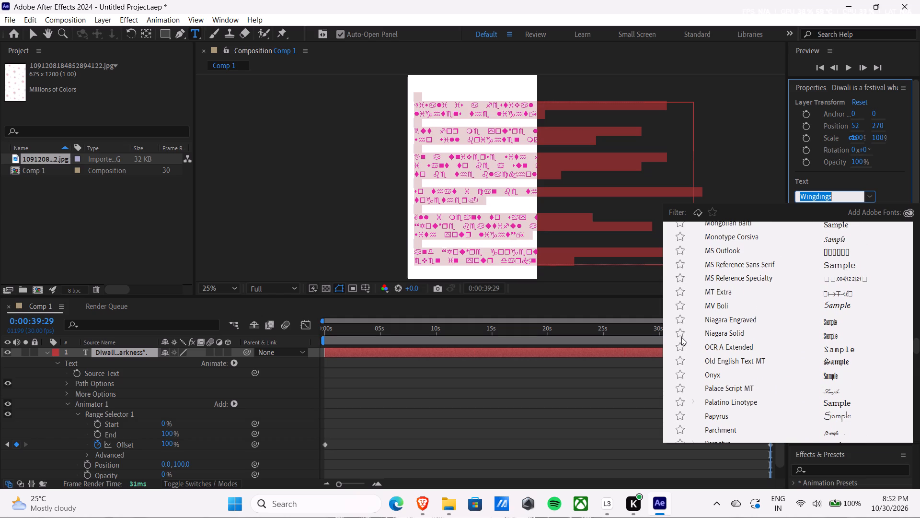
pyautogui.click(845, 303)
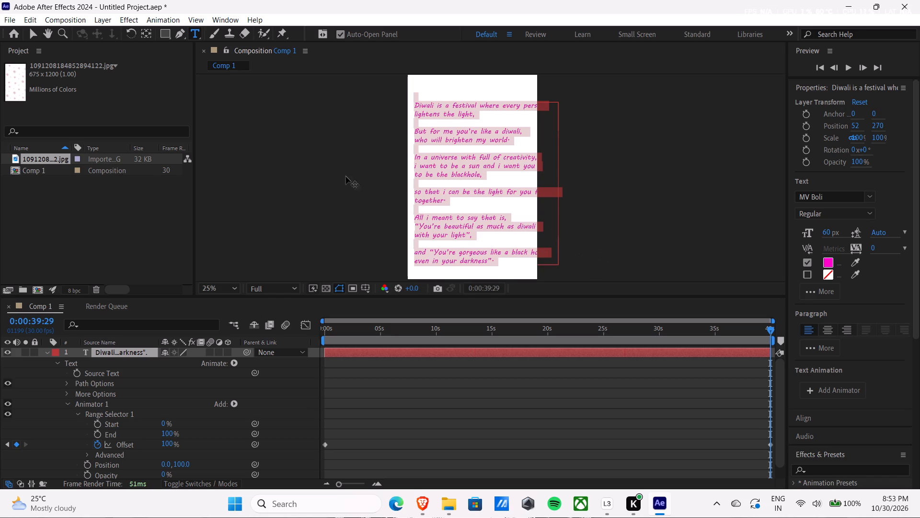
# Move the verse text to about position 24, 234 and resize it to fit the composition's width, with about 104% vertical scale.
pyautogui.click(31, 28)
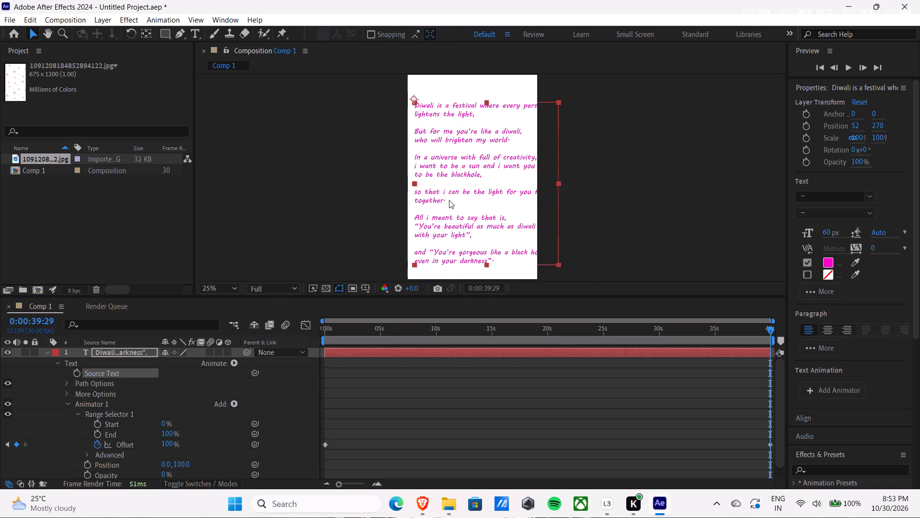
pyautogui.moveTo(458, 196); pyautogui.dragTo(455, 190)
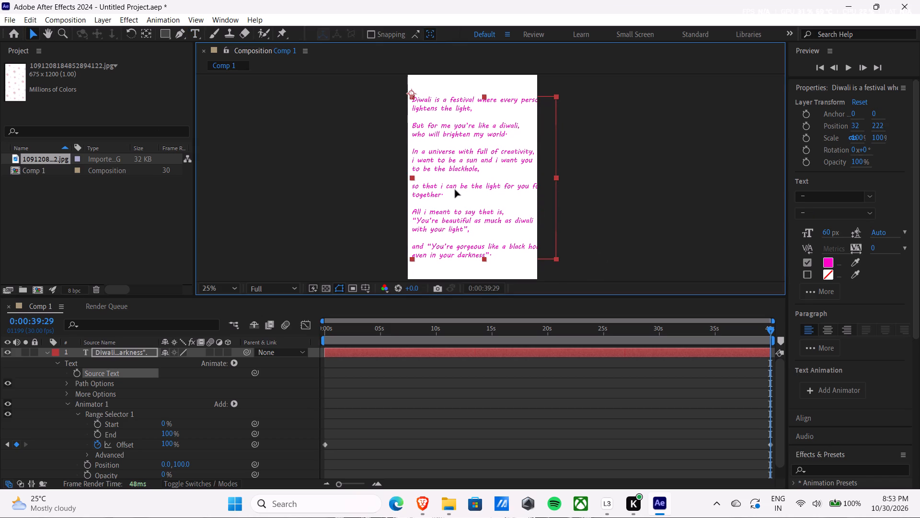
pyautogui.moveTo(455, 190); pyautogui.dragTo(454, 190)
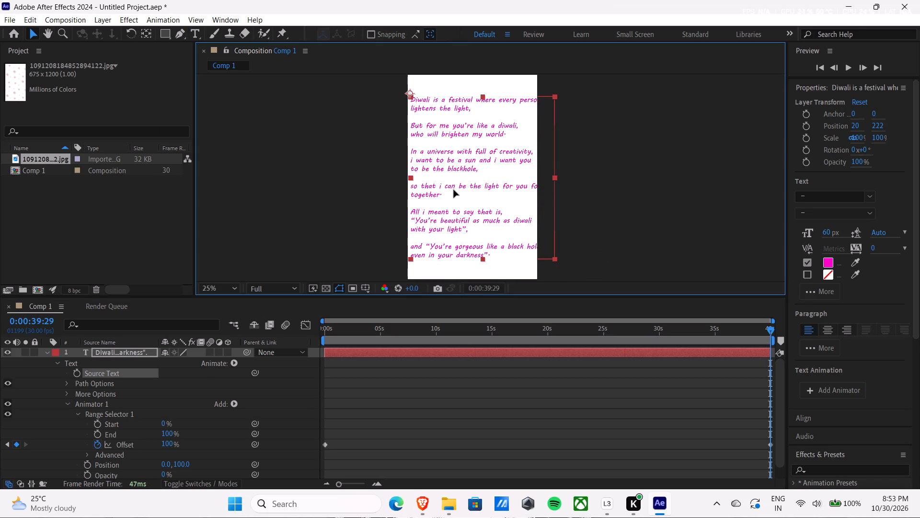
pyautogui.moveTo(454, 190); pyautogui.dragTo(451, 190)
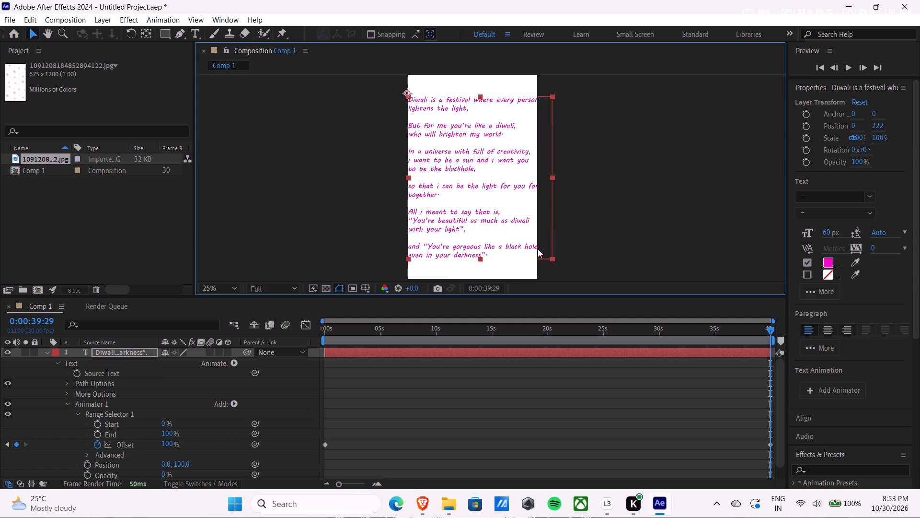
pyautogui.click(552, 258)
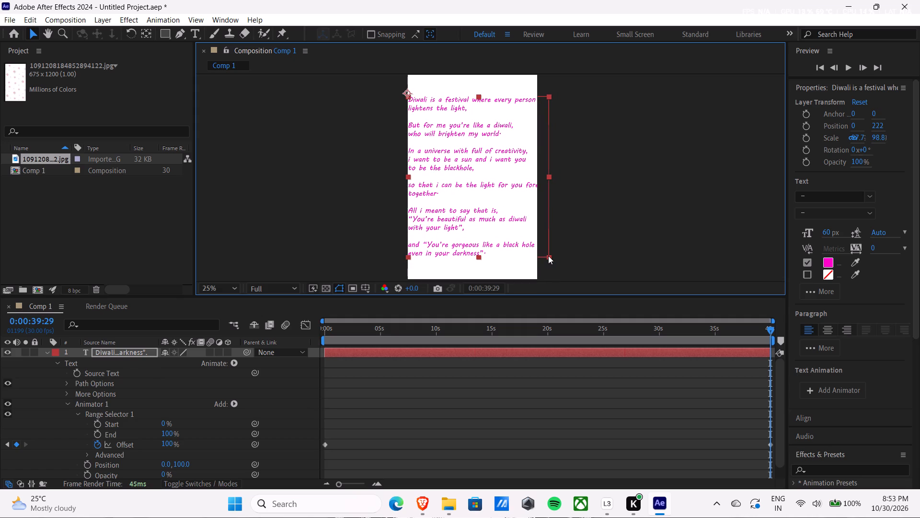
pyautogui.click(479, 219)
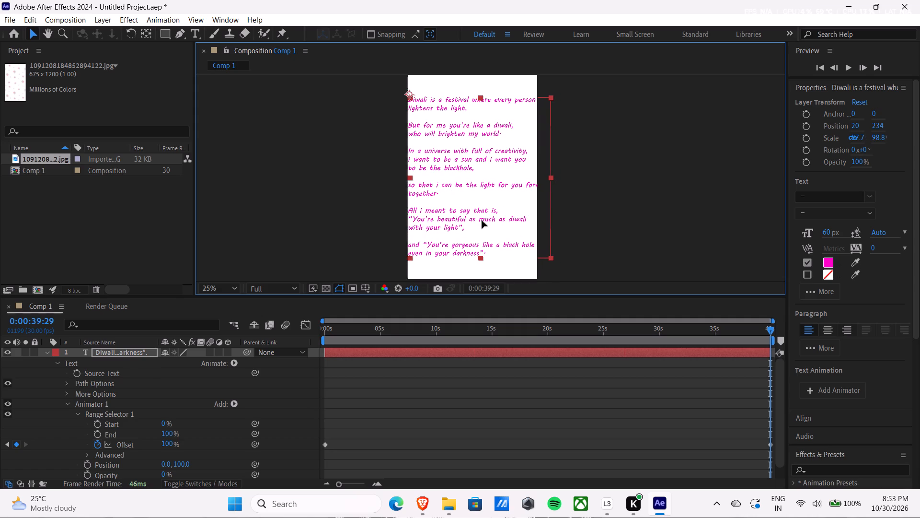
pyautogui.moveTo(551, 259); pyautogui.dragTo(540, 251)
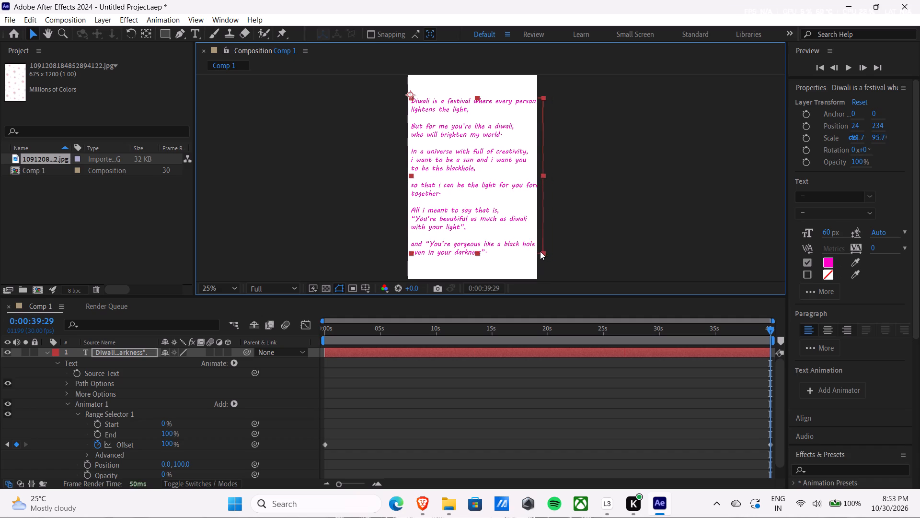
pyautogui.moveTo(540, 251); pyautogui.dragTo(535, 249)
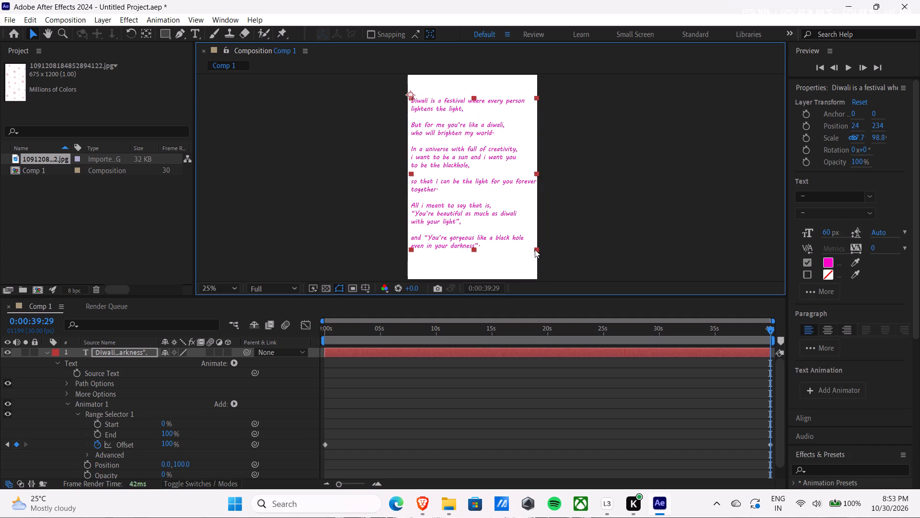
pyautogui.moveTo(535, 249); pyautogui.dragTo(534, 262)
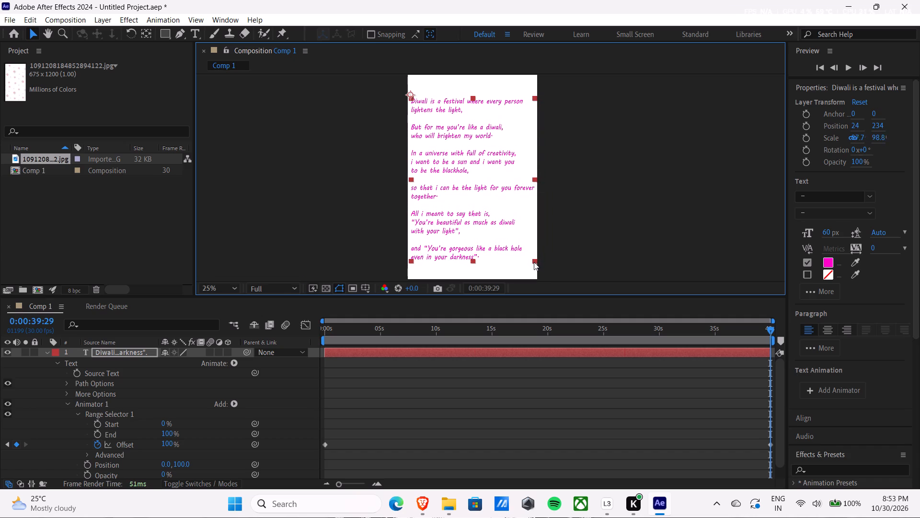
pyautogui.moveTo(534, 262); pyautogui.dragTo(534, 268)
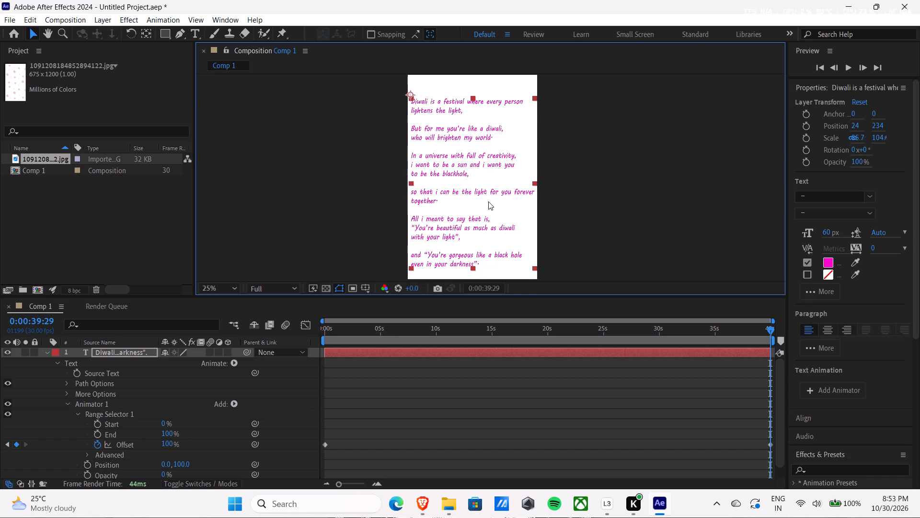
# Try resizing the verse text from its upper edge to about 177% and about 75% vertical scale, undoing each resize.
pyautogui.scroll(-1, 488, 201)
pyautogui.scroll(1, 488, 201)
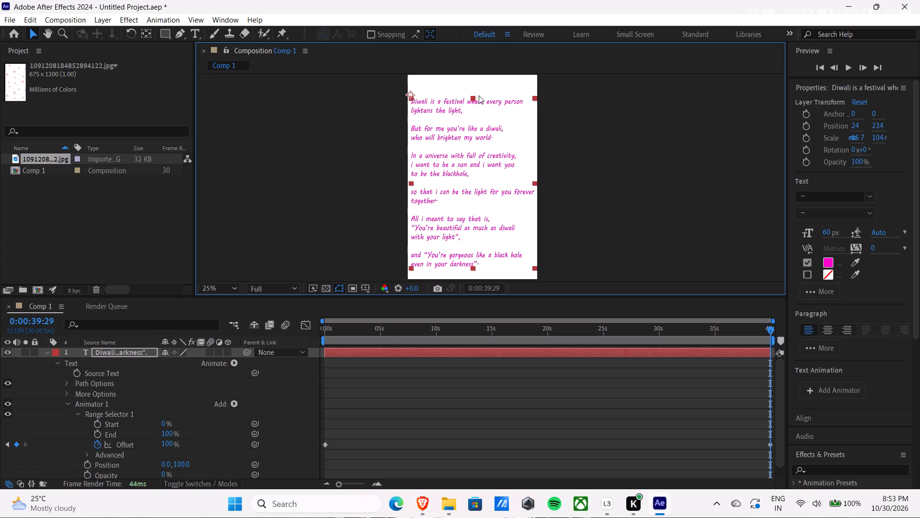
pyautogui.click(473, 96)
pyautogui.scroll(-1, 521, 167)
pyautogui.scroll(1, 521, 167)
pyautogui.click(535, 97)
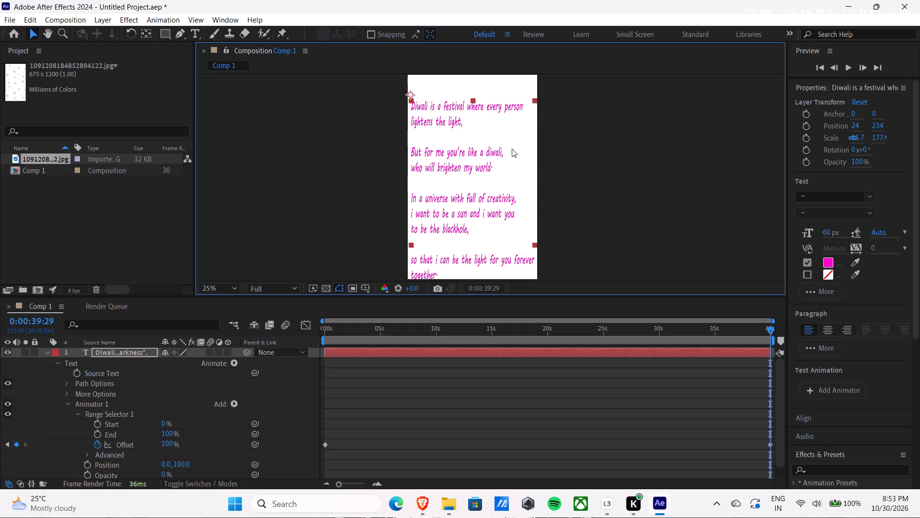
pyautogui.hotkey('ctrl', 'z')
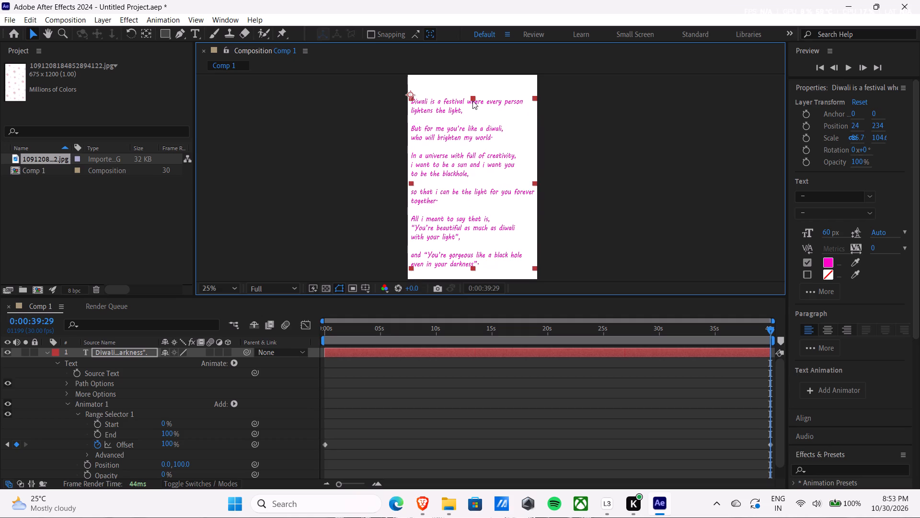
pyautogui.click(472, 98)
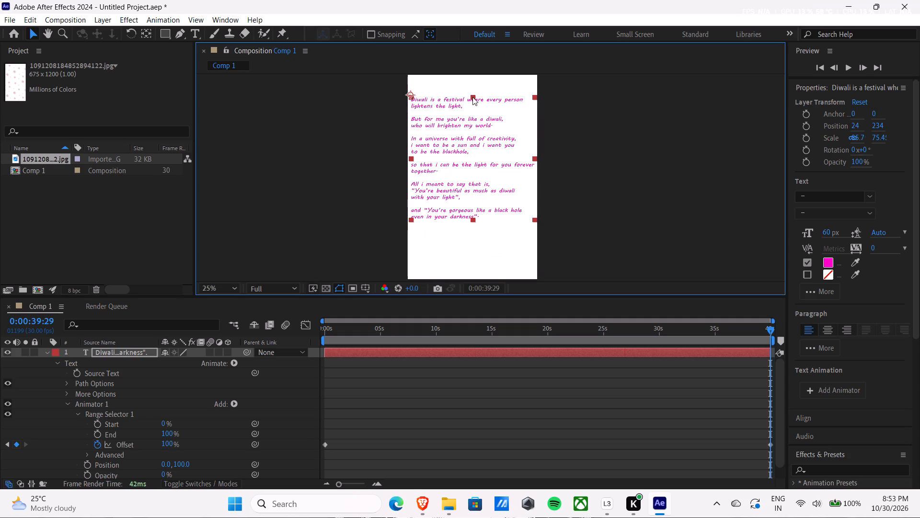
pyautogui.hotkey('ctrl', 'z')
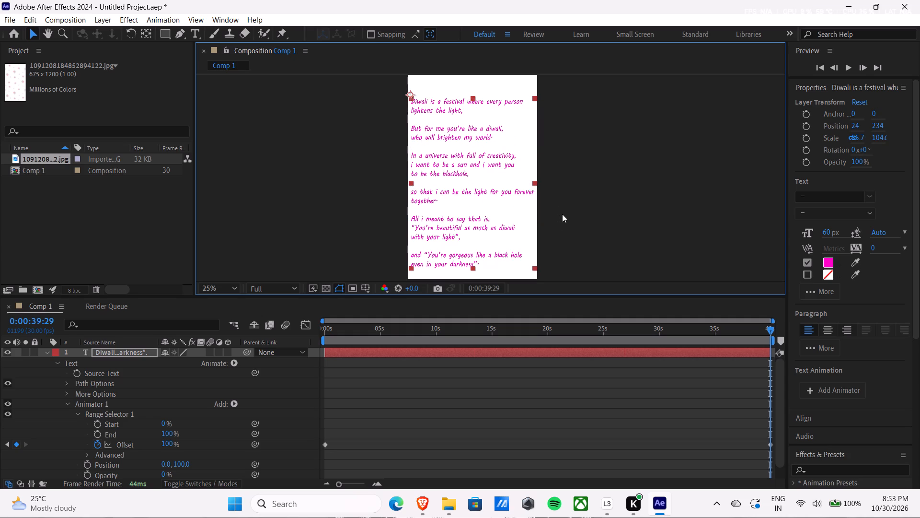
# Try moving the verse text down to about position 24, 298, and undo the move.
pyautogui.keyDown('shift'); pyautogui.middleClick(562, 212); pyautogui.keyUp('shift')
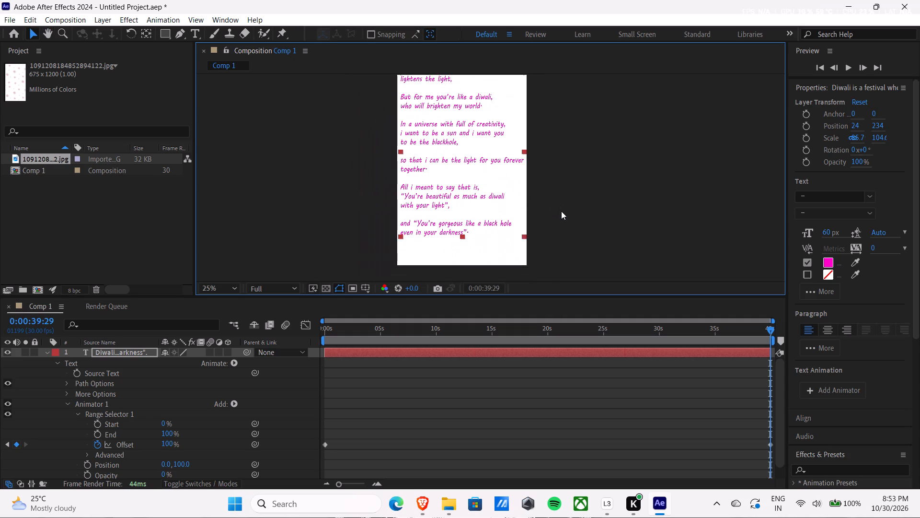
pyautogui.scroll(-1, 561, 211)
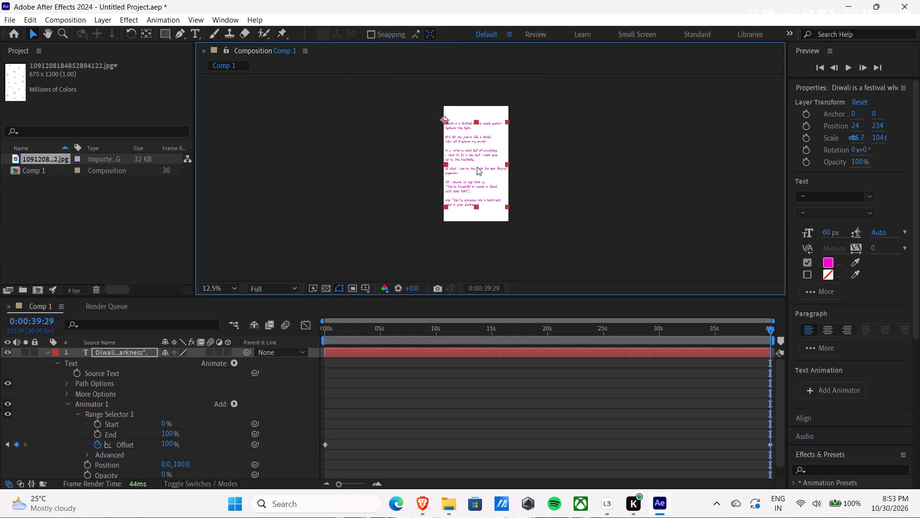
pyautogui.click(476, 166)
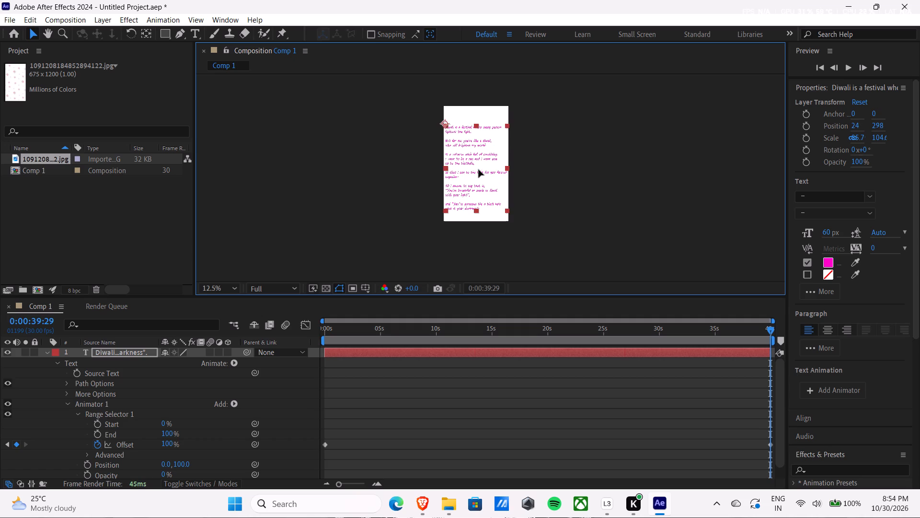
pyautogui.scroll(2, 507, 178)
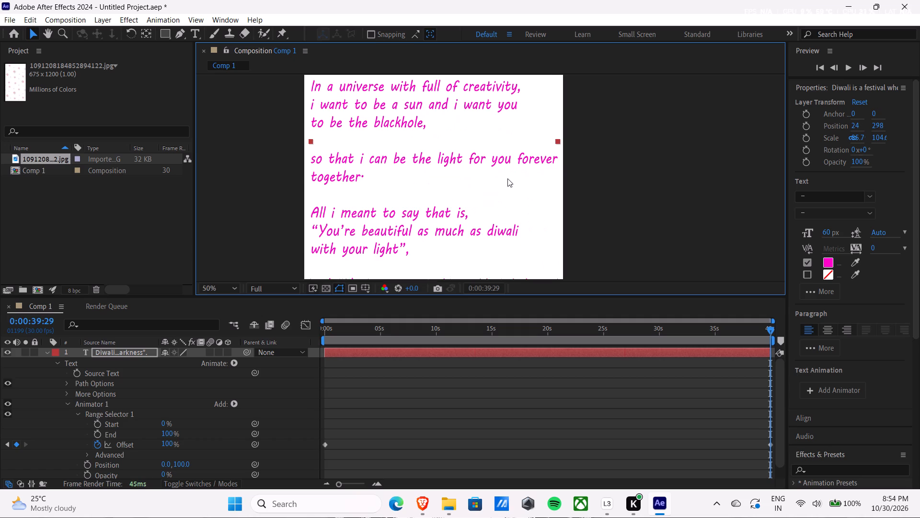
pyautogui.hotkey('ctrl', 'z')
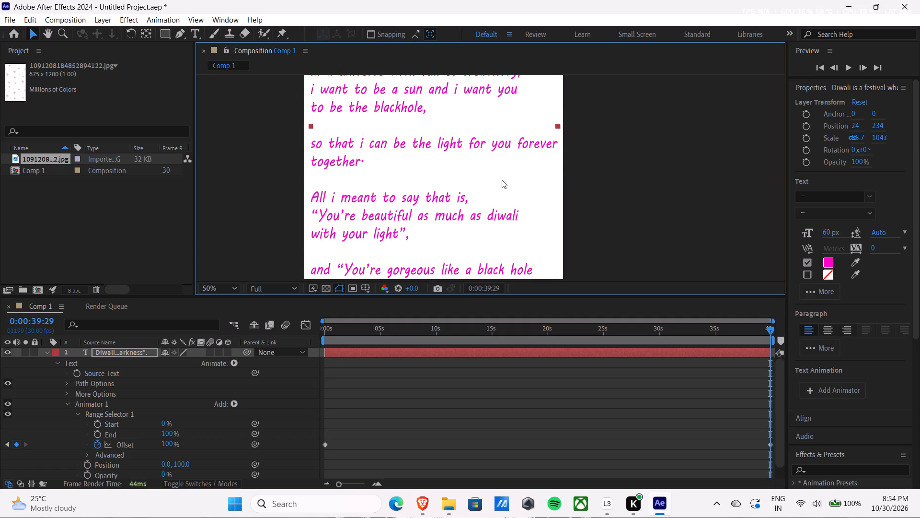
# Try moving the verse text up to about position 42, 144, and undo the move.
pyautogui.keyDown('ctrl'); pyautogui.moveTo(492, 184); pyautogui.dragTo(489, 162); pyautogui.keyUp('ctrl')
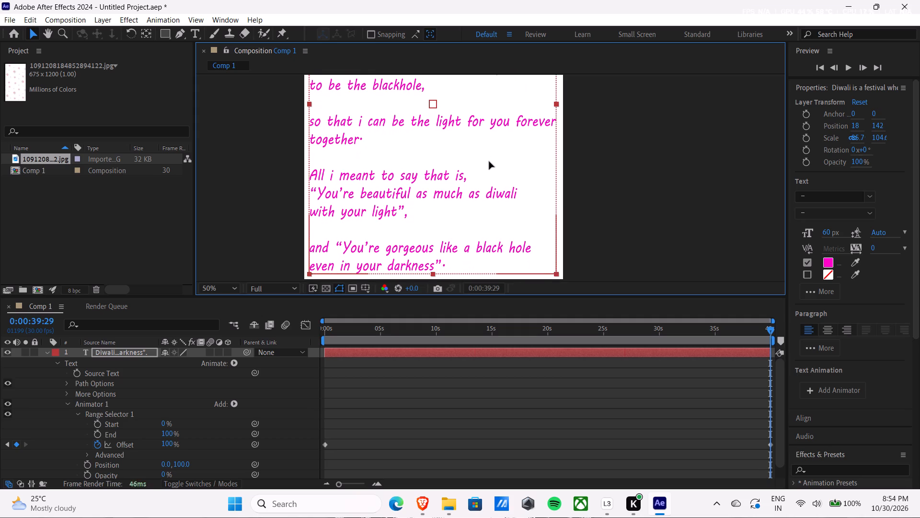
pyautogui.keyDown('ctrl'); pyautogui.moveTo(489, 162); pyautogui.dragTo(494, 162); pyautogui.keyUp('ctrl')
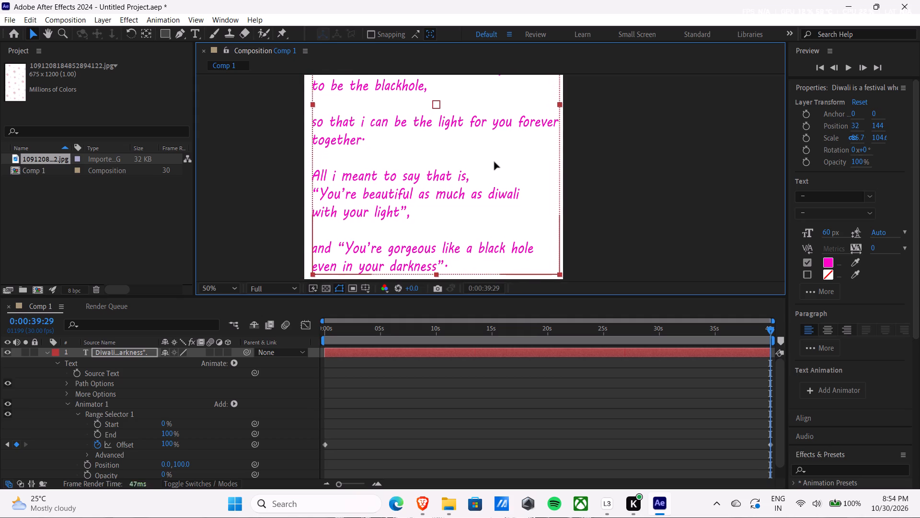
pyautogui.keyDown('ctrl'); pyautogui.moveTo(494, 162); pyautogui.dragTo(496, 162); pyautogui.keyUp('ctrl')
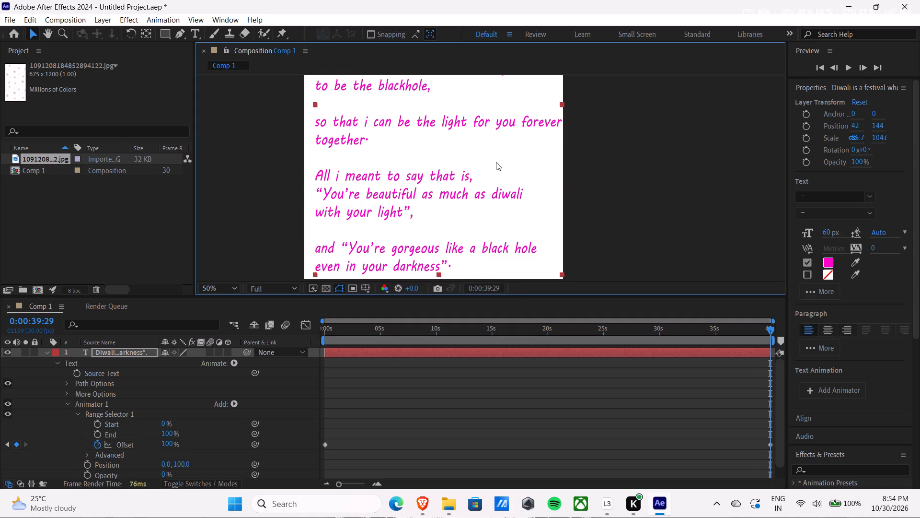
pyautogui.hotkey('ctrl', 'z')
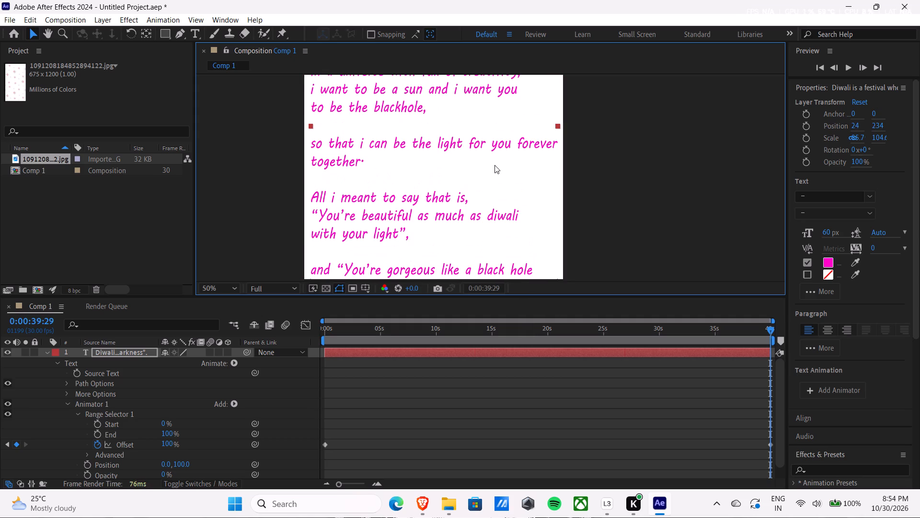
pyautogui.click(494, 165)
# Nudge the verse text straight up in the composition to position 24, 134.
pyautogui.hotkey('ctrl', 'Up')
pyautogui.hotkey('ctrl', 'Up')
pyautogui.hotkey('ctrl', 'Up')
pyautogui.hotkey('ctrl', 'Up')
pyautogui.hotkey('ctrl', 'Up')
pyautogui.hotkey('ctrl', 'Up')
pyautogui.hotkey('ctrl', 'Up')
pyautogui.hotkey('ctrl', 'Up')
pyautogui.hotkey('ctrl', 'Up')
pyautogui.hotkey('ctrl', 'Up')
pyautogui.hotkey('ctrl', 'Up')
pyautogui.hotkey('ctrl', 'Up')
pyautogui.hotkey('ctrl', 'Up')
pyautogui.hotkey('ctrl', 'Up')
pyautogui.hotkey('ctrl', 'Up')
pyautogui.hotkey('ctrl', 'Up')
pyautogui.hotkey('ctrl', 'Up')
pyautogui.hotkey('ctrl', 'Up')
pyautogui.hotkey('ctrl', 'Up')
pyautogui.hotkey('ctrl', 'Up')
pyautogui.hotkey('ctrl', 'Up')
pyautogui.hotkey('ctrl', 'Up')
pyautogui.press('Up')
pyautogui.press('Up')
pyautogui.press('Up')
pyautogui.press('Up')
pyautogui.press('Up')
pyautogui.press('Up')
pyautogui.press('Up')
pyautogui.press('Up')
pyautogui.press('Up')
pyautogui.press('Up')
pyautogui.press('Up')
pyautogui.press('Up')
pyautogui.press('Up')
pyautogui.press('Up')
pyautogui.press('Up')
pyautogui.press('Up')
pyautogui.press('Up')
pyautogui.press('Up')
pyautogui.press('Up')
pyautogui.press('Up')
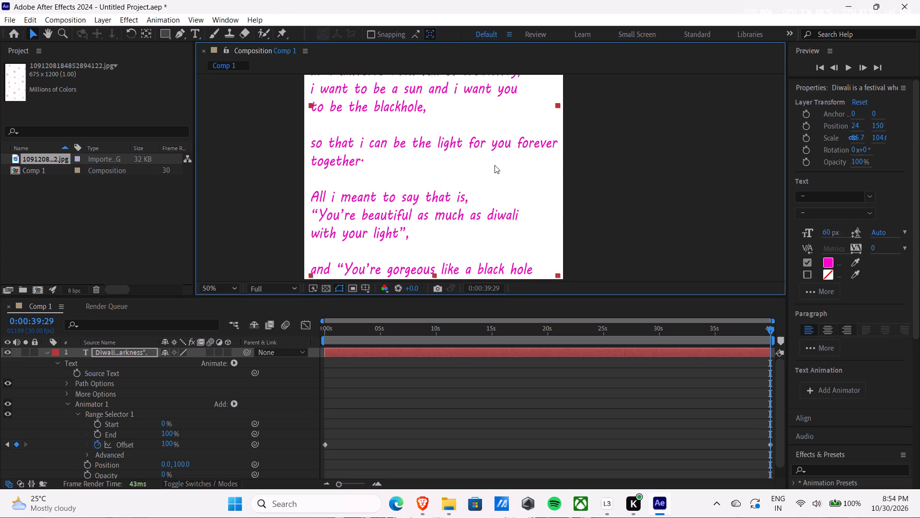
# Set the composition preview to Half resolution and its magnification to Fit up to 100%.
pyautogui.scroll(-3, 565, 237)
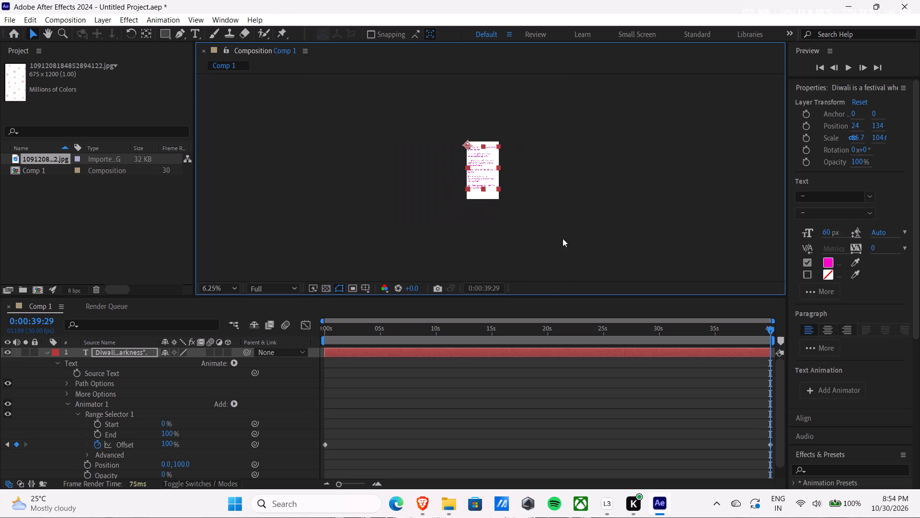
pyautogui.scroll(2, 538, 212)
pyautogui.scroll(-1, 529, 213)
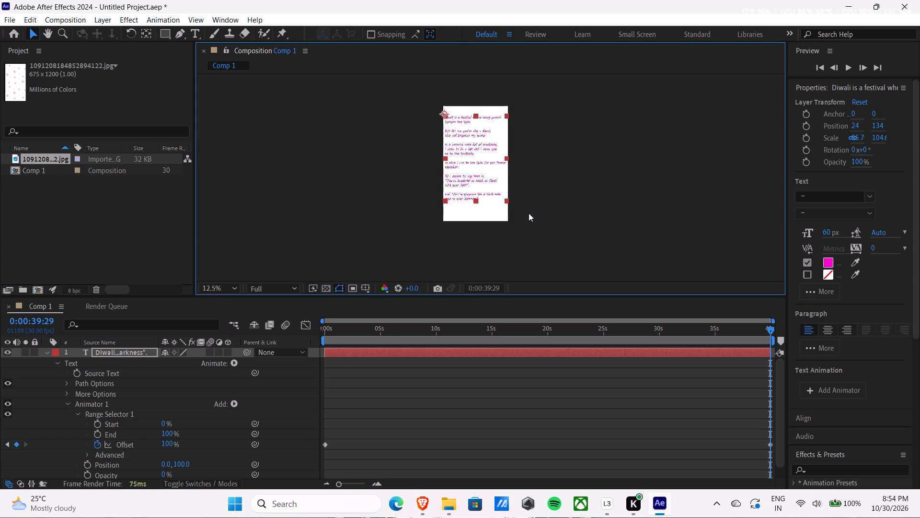
pyautogui.click(274, 287)
pyautogui.click(276, 332)
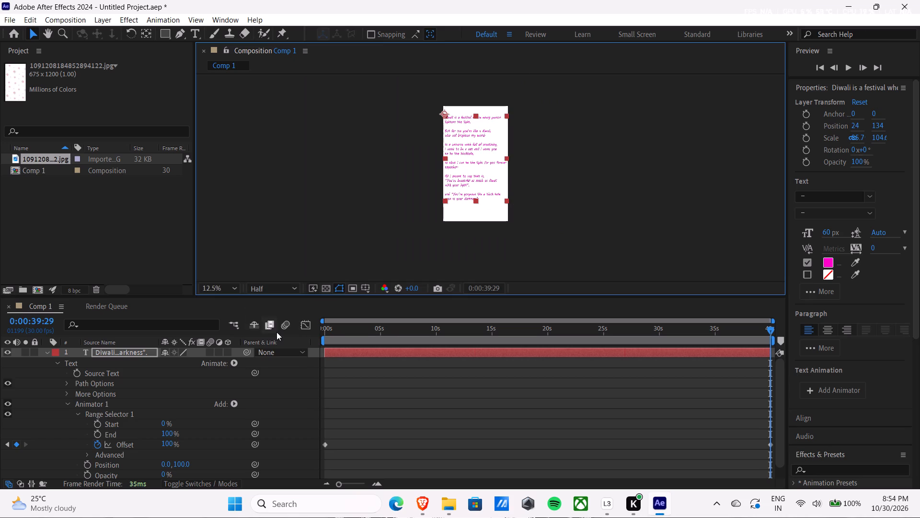
pyautogui.click(237, 290)
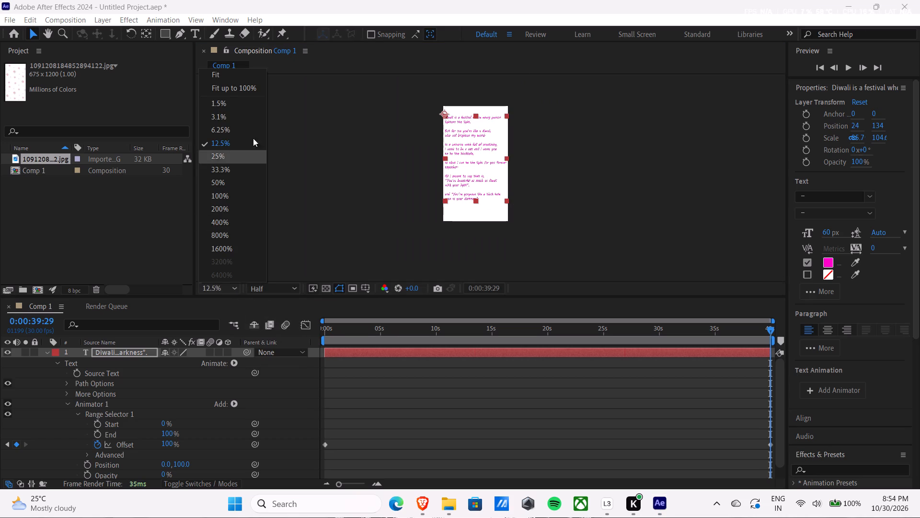
pyautogui.click(231, 95)
pyautogui.click(233, 91)
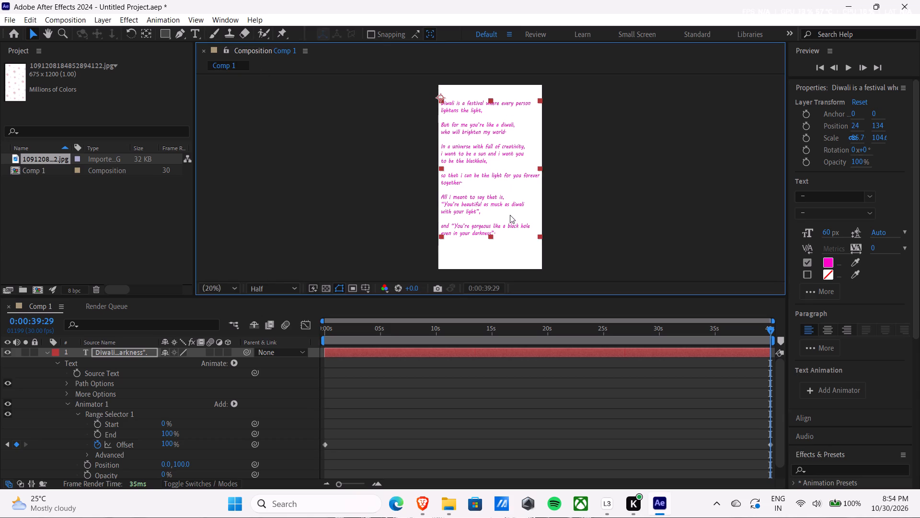
# Stretch the verse text downward and slightly wider to fill the frame's width, reaching about 113% vertical scale.
pyautogui.moveTo(491, 235); pyautogui.dragTo(492, 236)
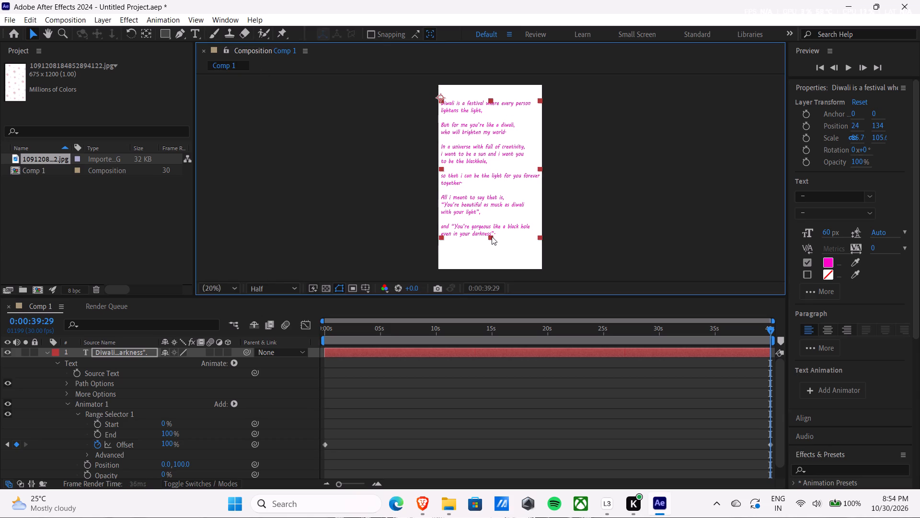
pyautogui.moveTo(492, 236); pyautogui.dragTo(492, 245)
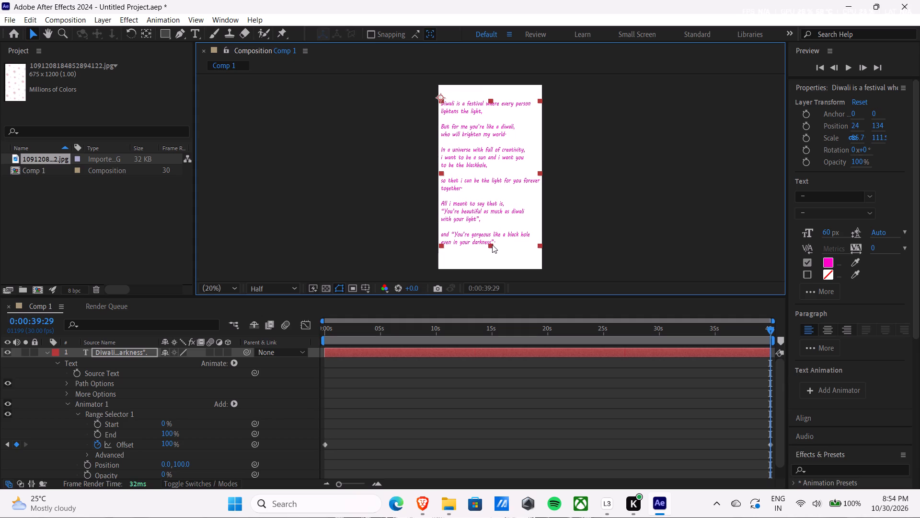
pyautogui.moveTo(492, 245); pyautogui.dragTo(492, 245)
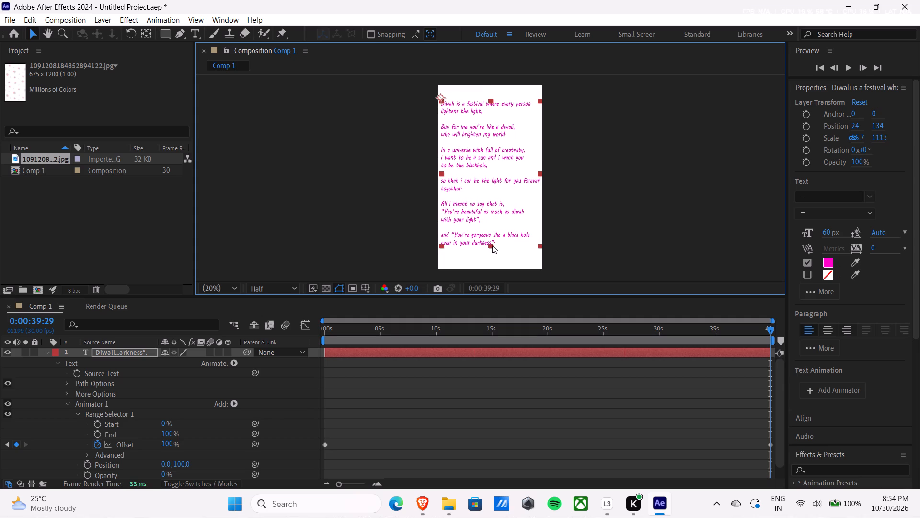
pyautogui.moveTo(492, 245); pyautogui.dragTo(492, 246)
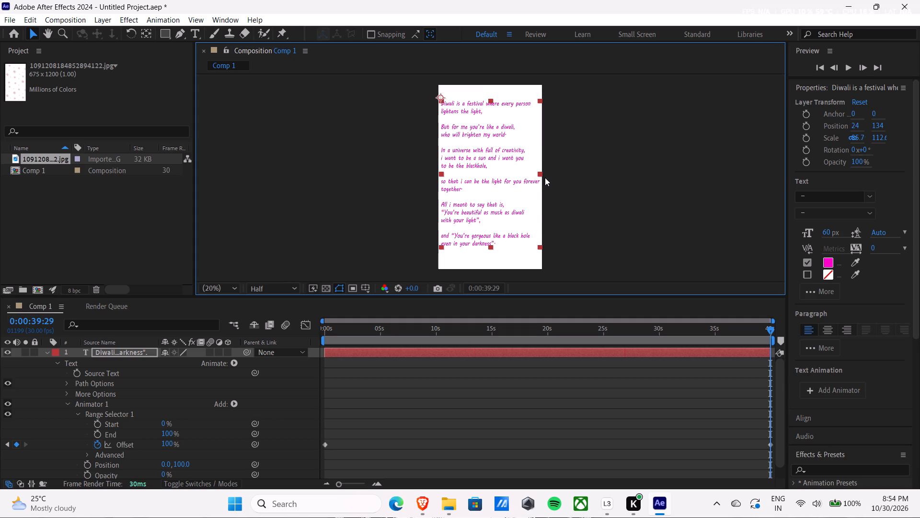
pyautogui.click(540, 245)
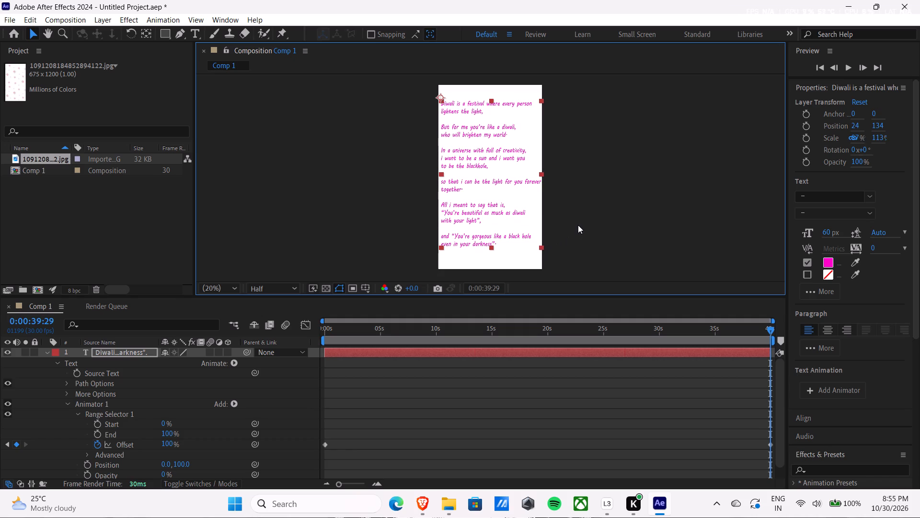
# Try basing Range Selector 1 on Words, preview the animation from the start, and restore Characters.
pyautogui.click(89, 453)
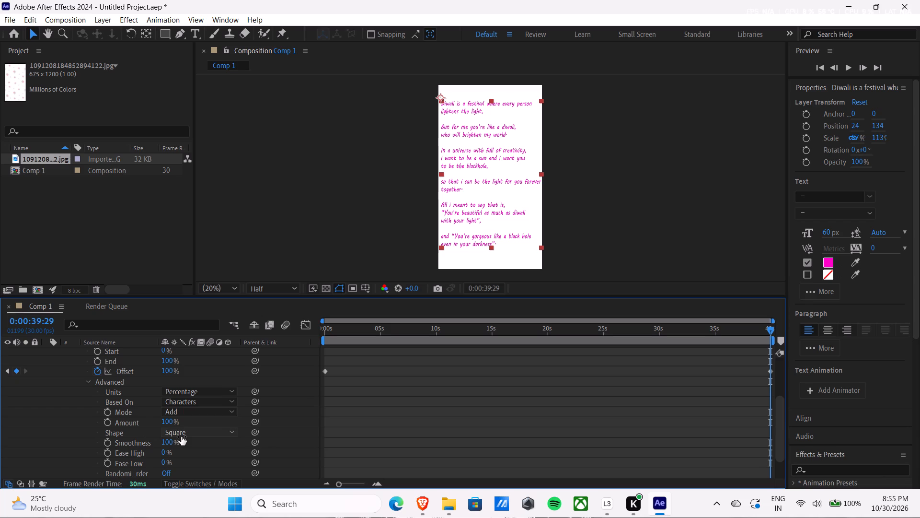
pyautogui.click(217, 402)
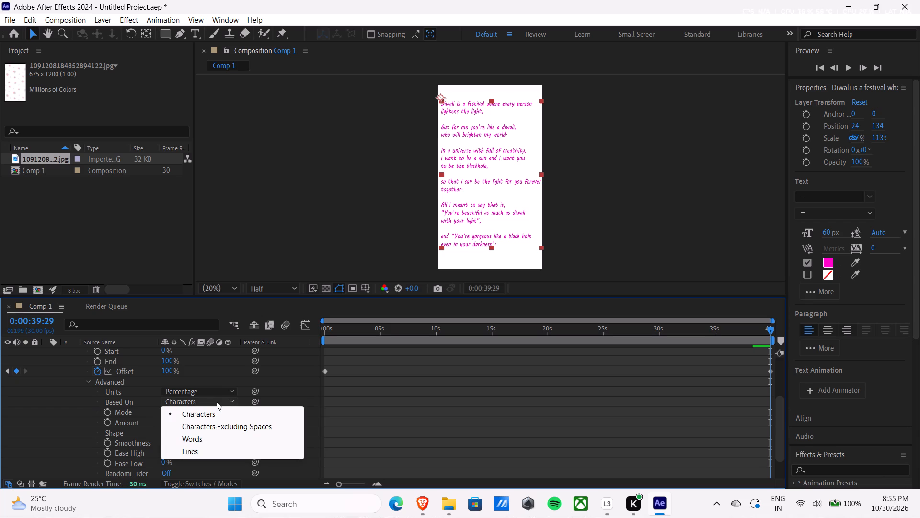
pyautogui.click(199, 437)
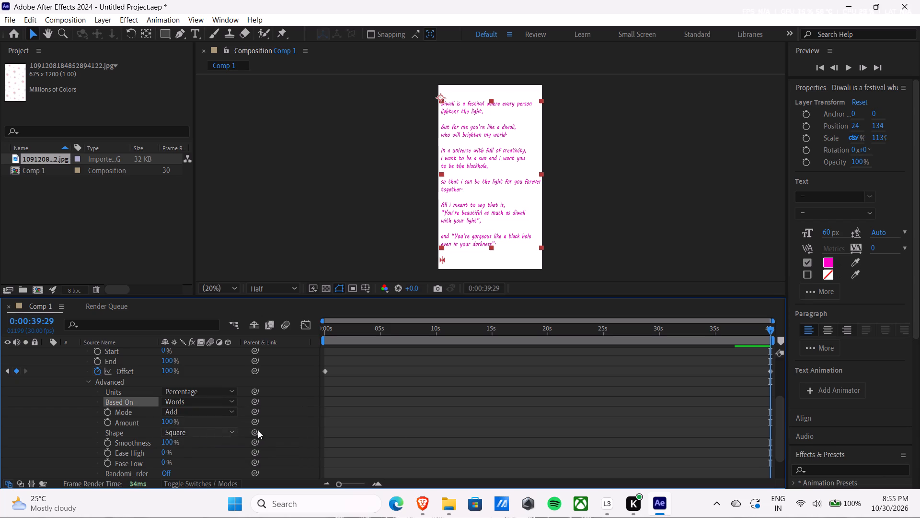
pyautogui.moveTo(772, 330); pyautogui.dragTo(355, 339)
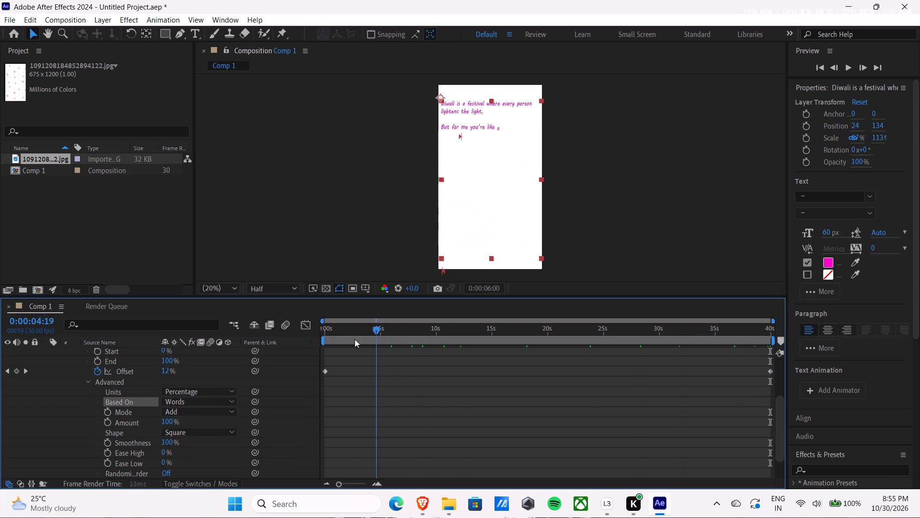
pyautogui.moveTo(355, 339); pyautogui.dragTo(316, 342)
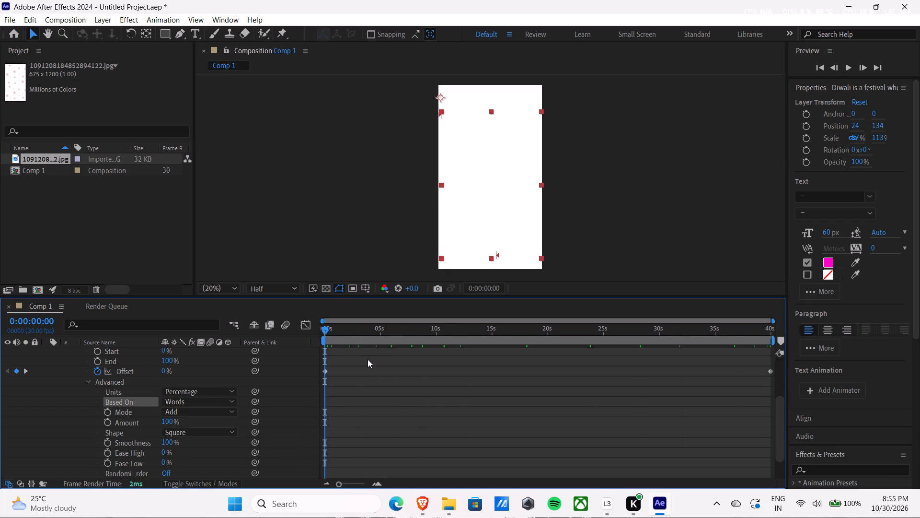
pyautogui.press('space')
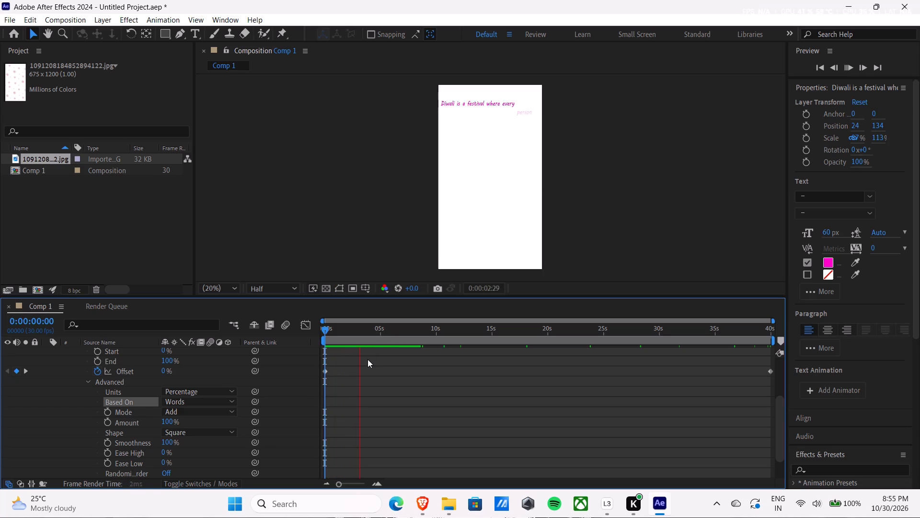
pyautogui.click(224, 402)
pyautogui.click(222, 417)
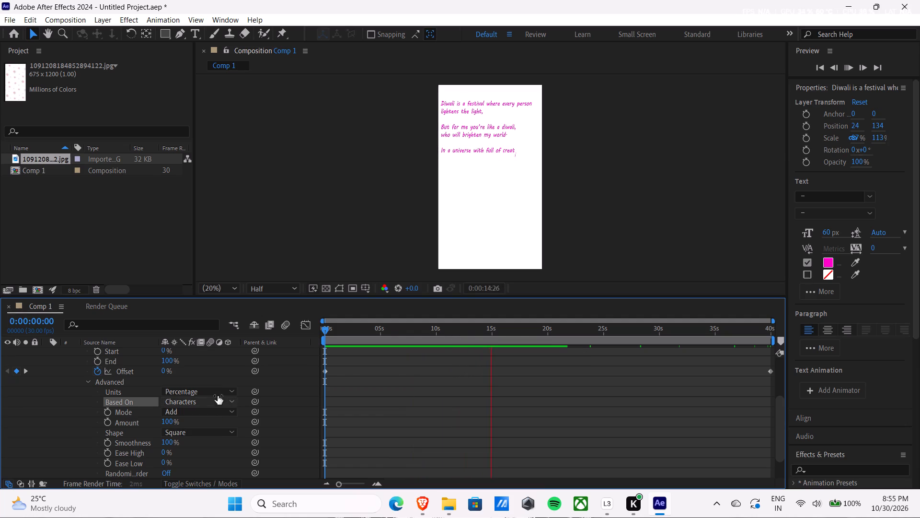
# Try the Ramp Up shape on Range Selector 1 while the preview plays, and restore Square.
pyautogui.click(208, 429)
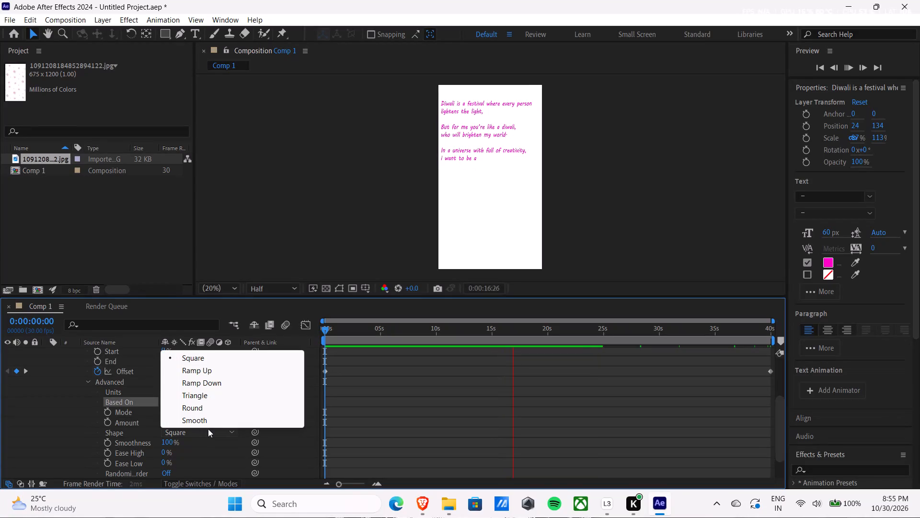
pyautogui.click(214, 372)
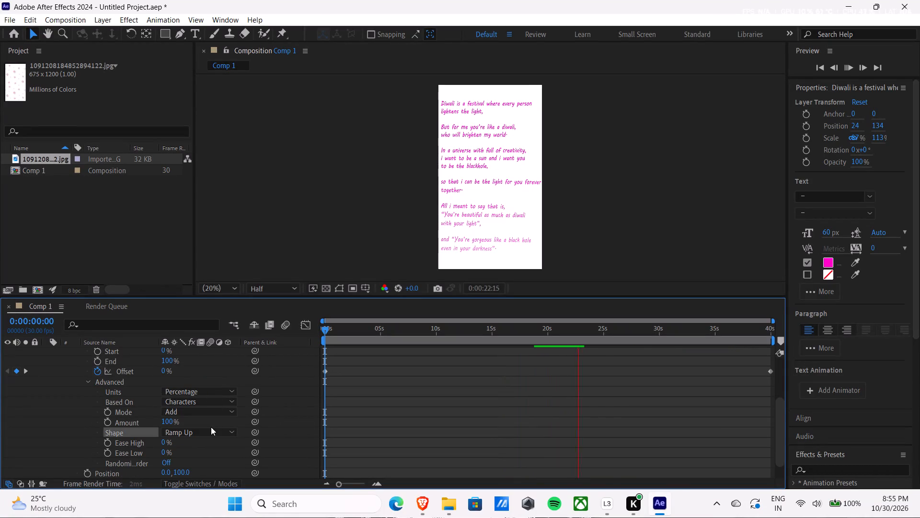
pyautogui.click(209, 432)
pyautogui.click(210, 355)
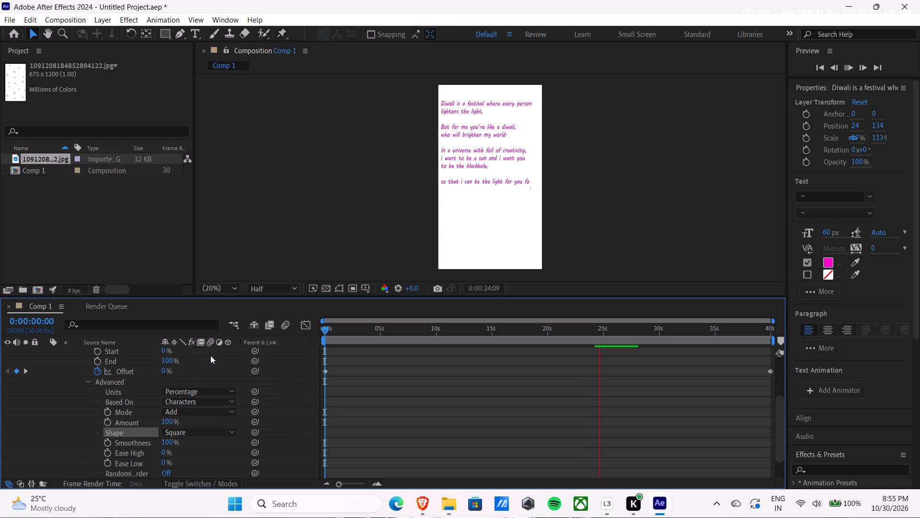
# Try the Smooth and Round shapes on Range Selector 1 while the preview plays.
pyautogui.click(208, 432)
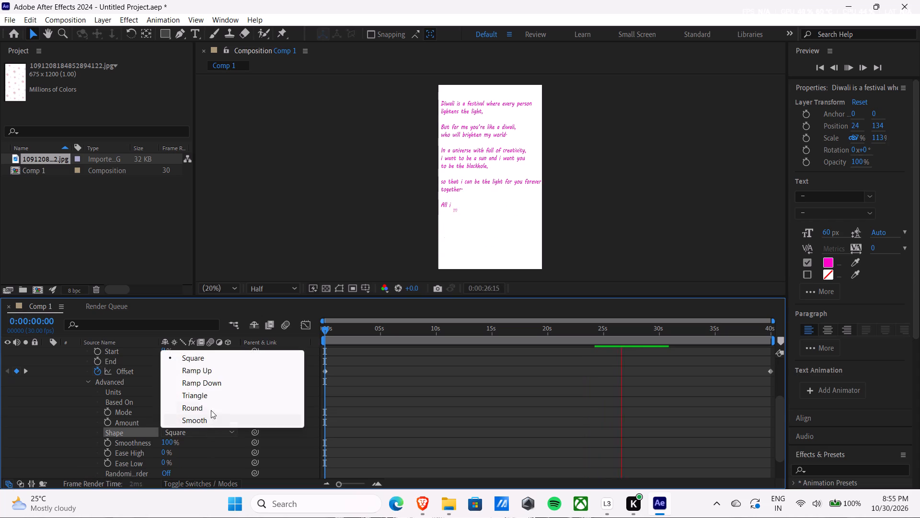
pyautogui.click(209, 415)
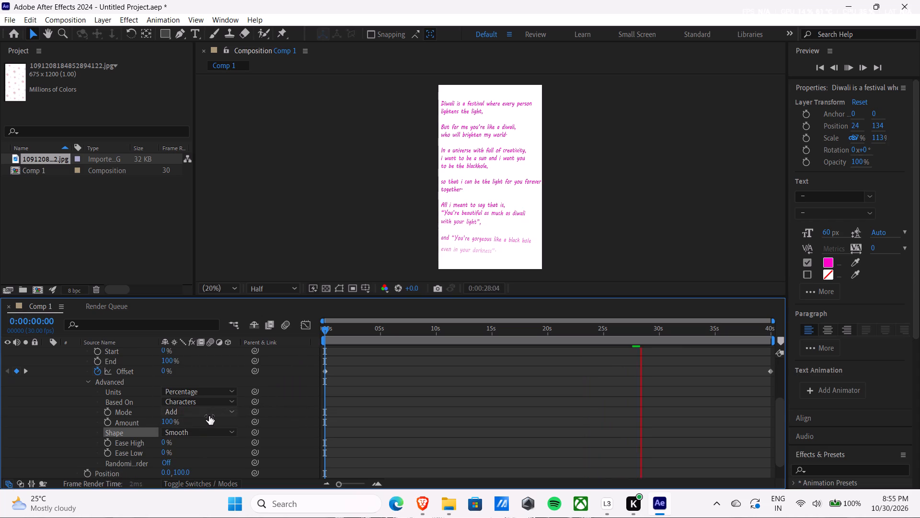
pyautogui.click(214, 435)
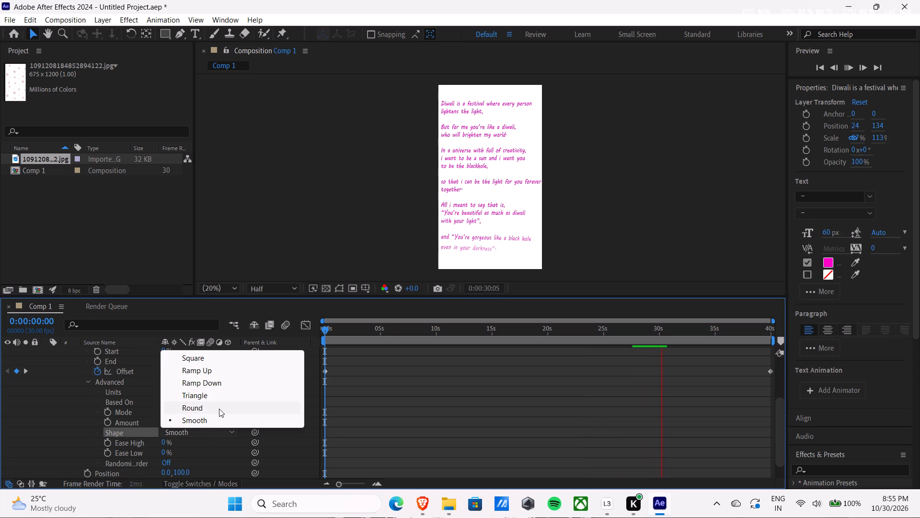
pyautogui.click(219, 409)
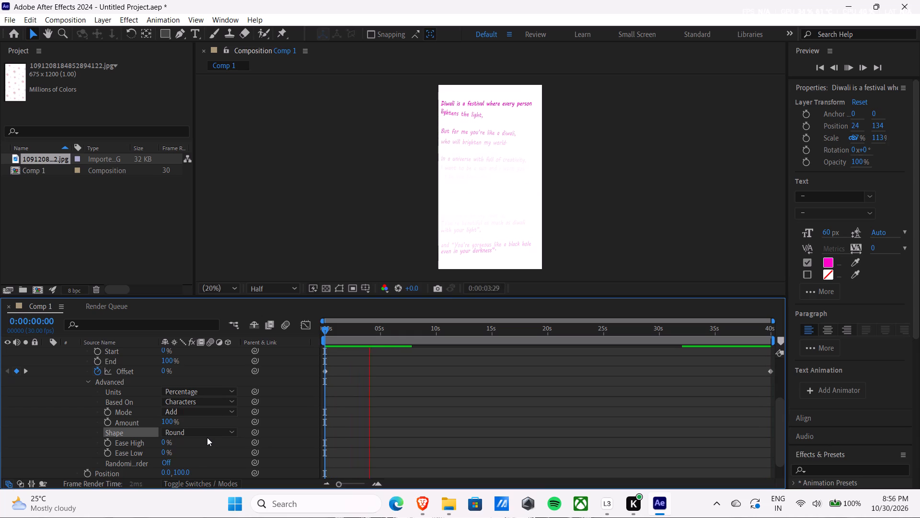
# Set the Range Selector's Ease High to 20% and Ease Low to 100%.
pyautogui.click(164, 442)
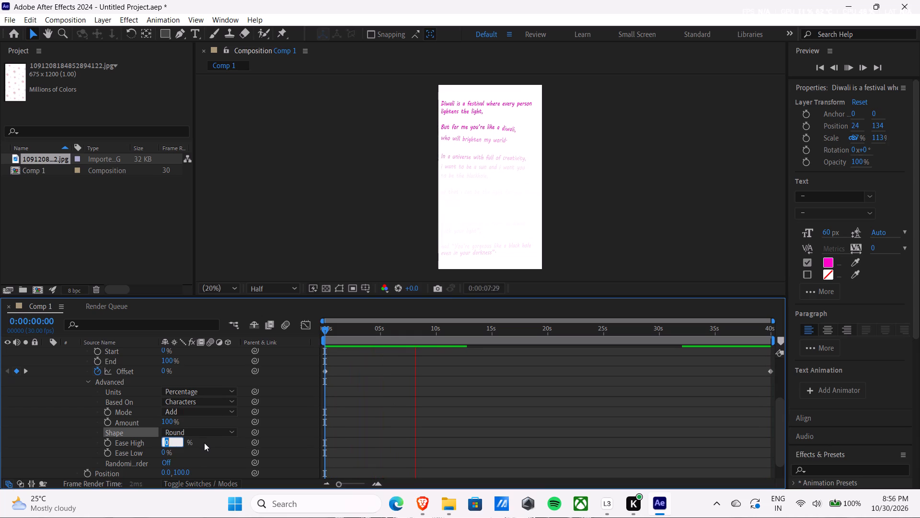
pyautogui.press('BackSpace')
pyautogui.write('20')
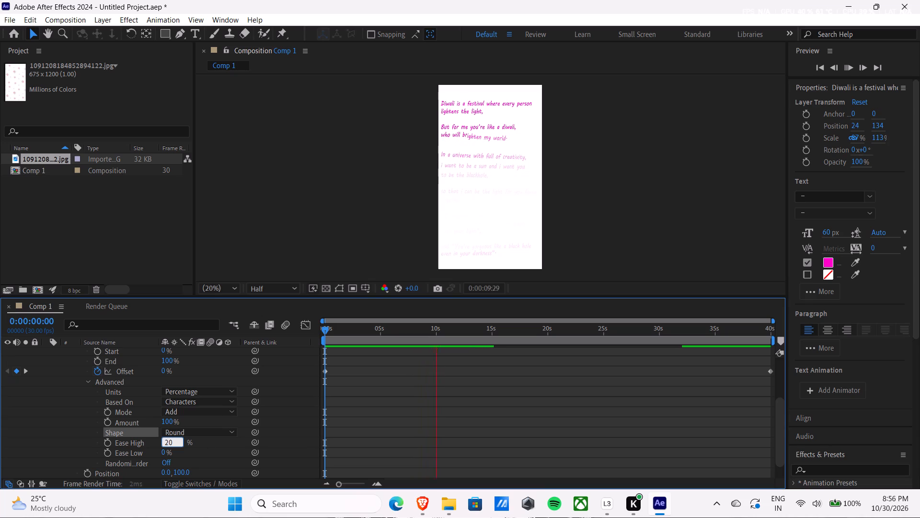
pyautogui.press('Return')
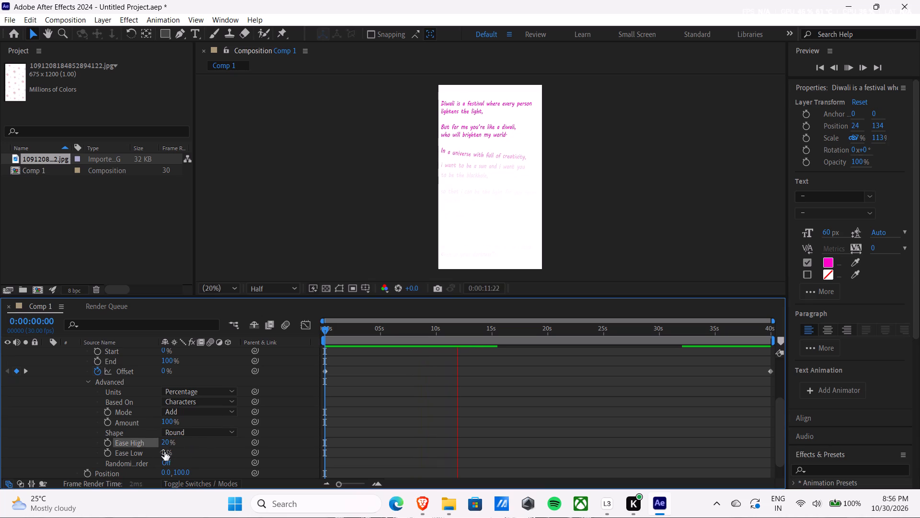
pyautogui.click(164, 452)
pyautogui.press('BackSpace')
pyautogui.write('100')
pyautogui.press('Return')
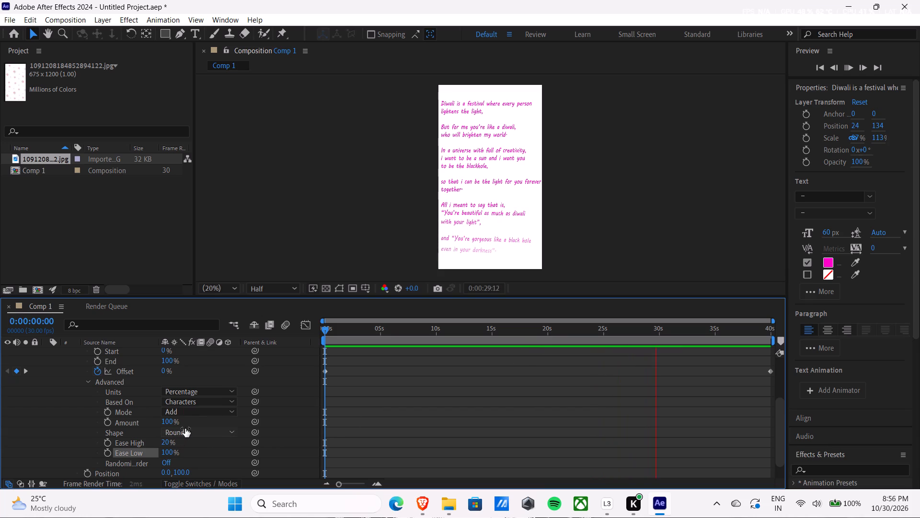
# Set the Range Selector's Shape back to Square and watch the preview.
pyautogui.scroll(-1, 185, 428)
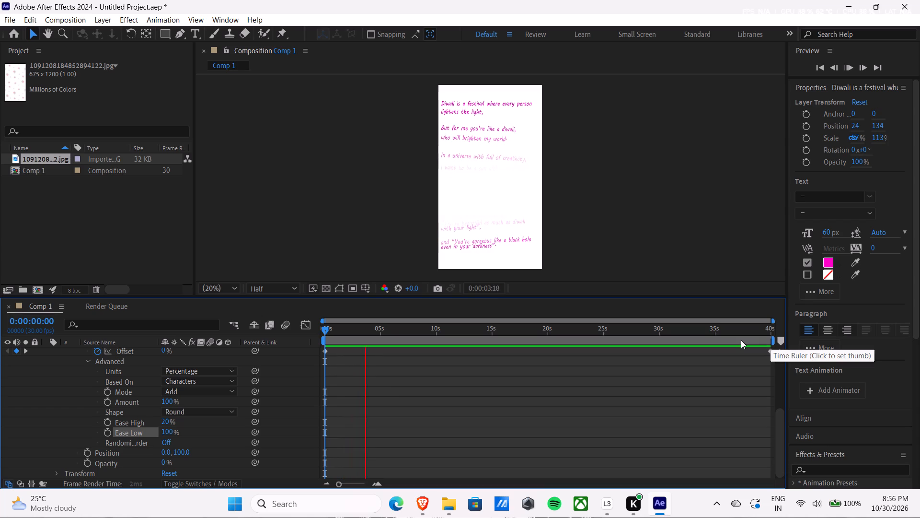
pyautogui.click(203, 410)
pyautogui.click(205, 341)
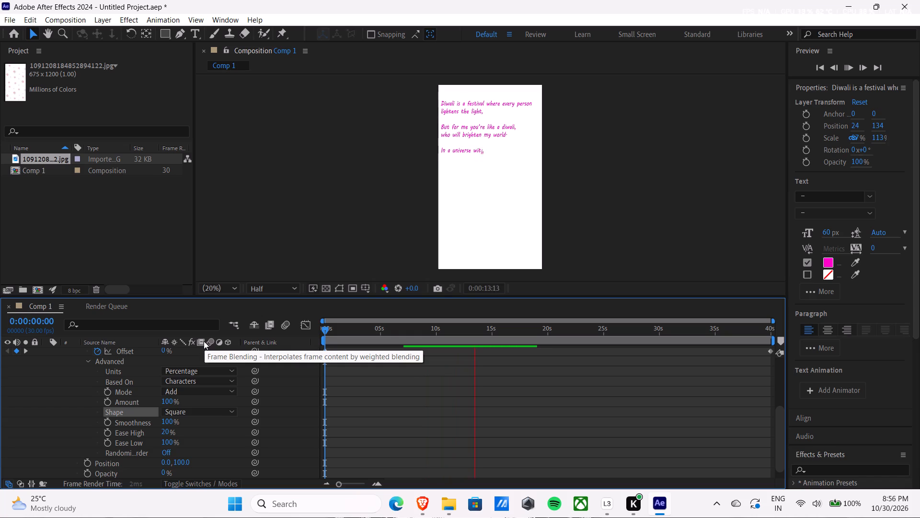
# Set the Range Selector's Shape to Triangle.
pyautogui.click(191, 416)
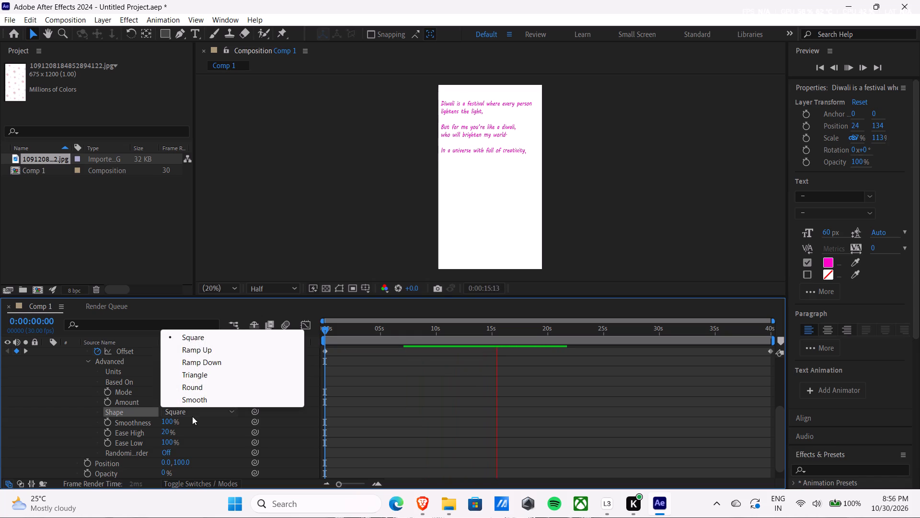
pyautogui.click(207, 375)
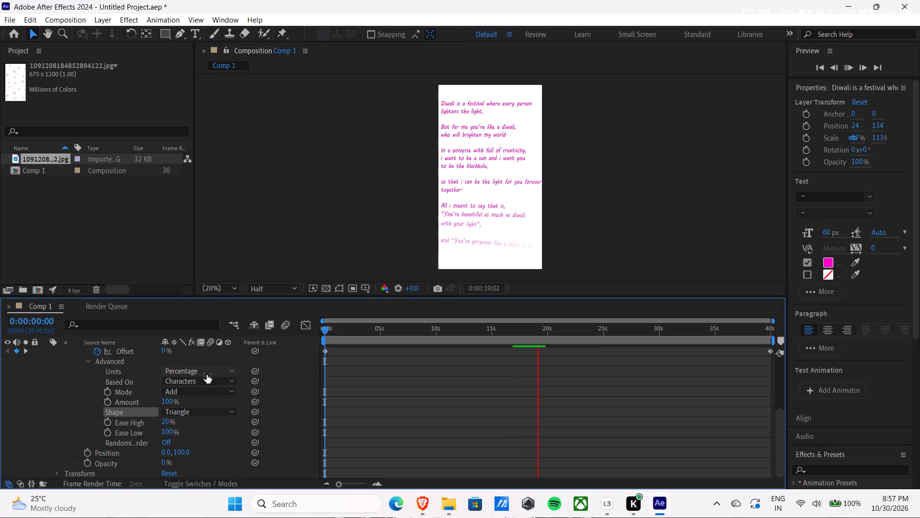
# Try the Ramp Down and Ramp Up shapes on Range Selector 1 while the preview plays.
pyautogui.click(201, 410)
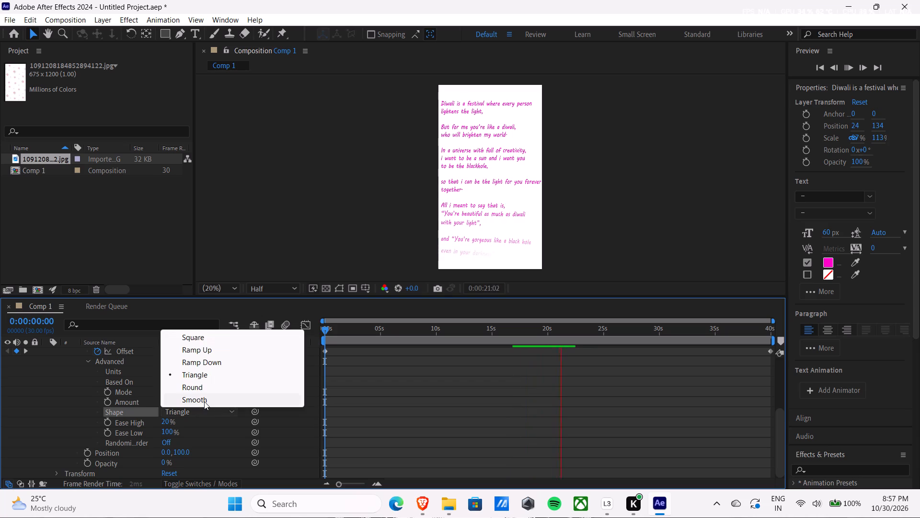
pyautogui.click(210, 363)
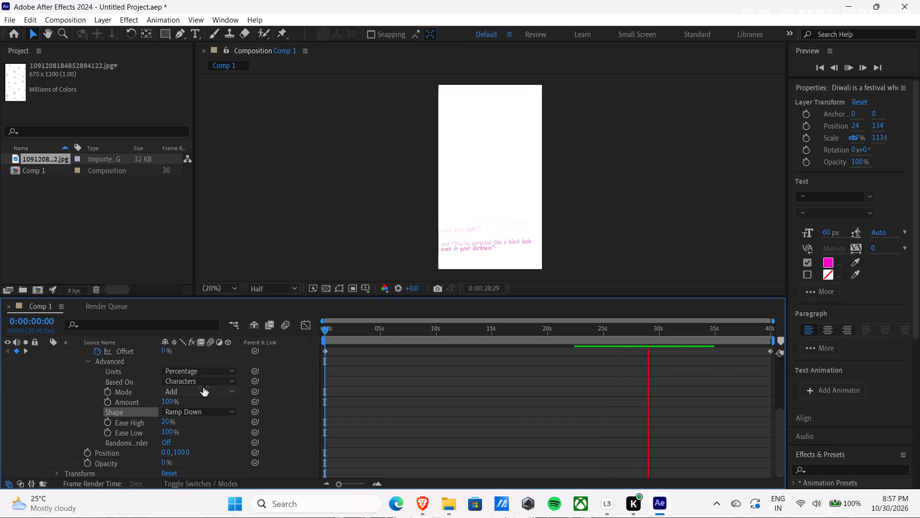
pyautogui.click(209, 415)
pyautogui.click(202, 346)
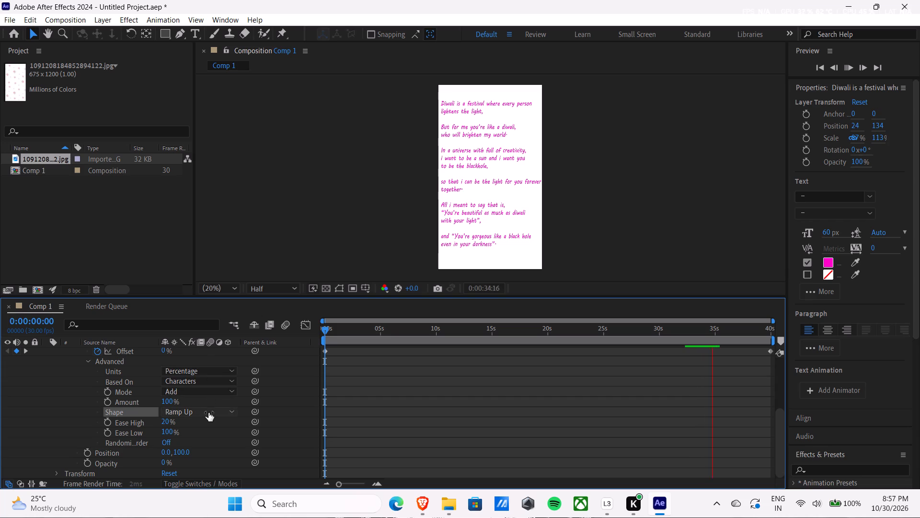
# Set the Range Selector's Shape to Square, and collapse the text layer's properties to watch the preview.
pyautogui.click(208, 412)
pyautogui.click(210, 340)
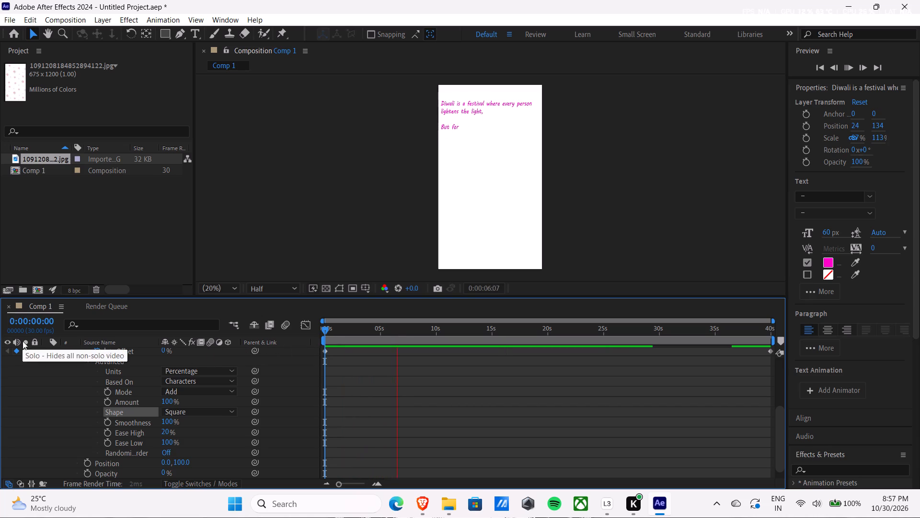
pyautogui.scroll(-2, 54, 394)
pyautogui.scroll(7, 54, 394)
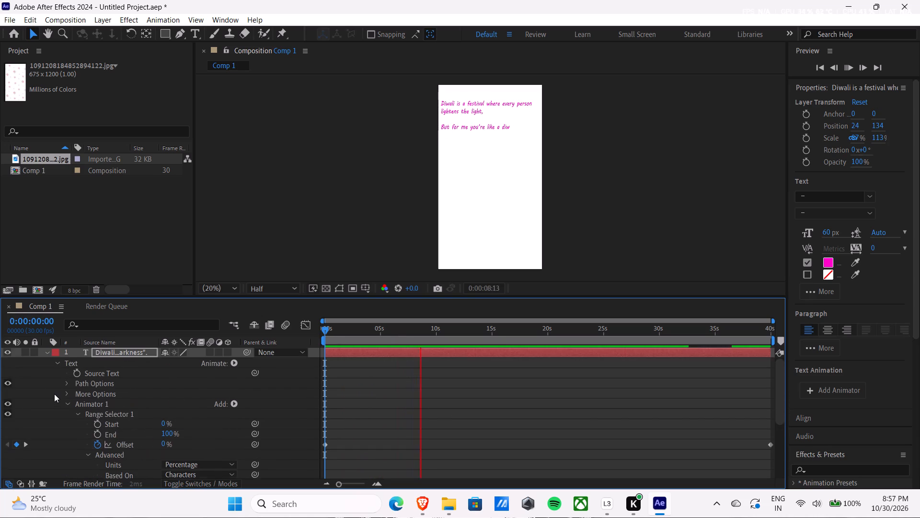
pyautogui.click(45, 352)
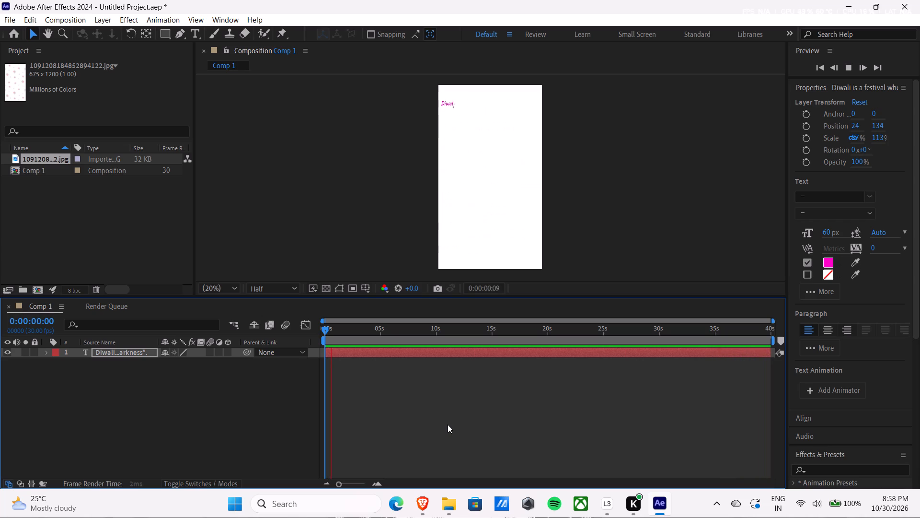
# Start saving the project and create a new folder named poetry on the Desktop.
pyautogui.hotkey('ctrl', 's')
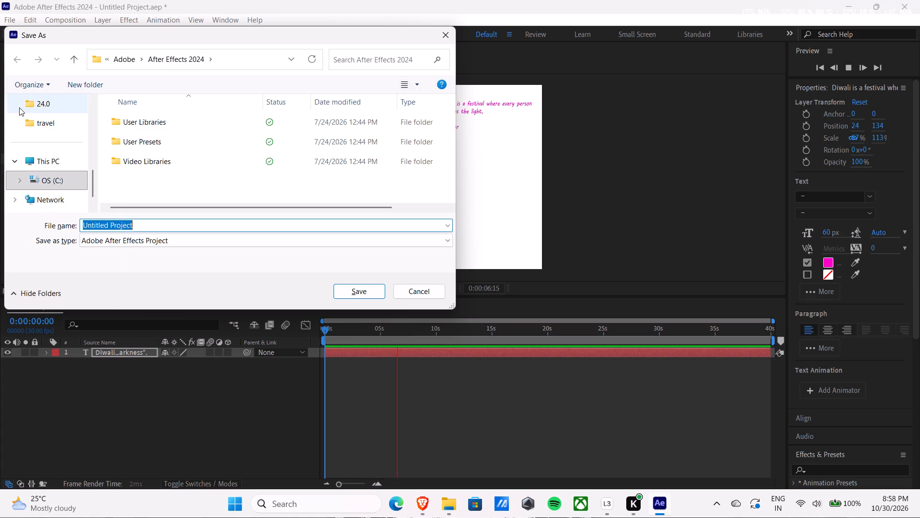
pyautogui.scroll(5, 40, 124)
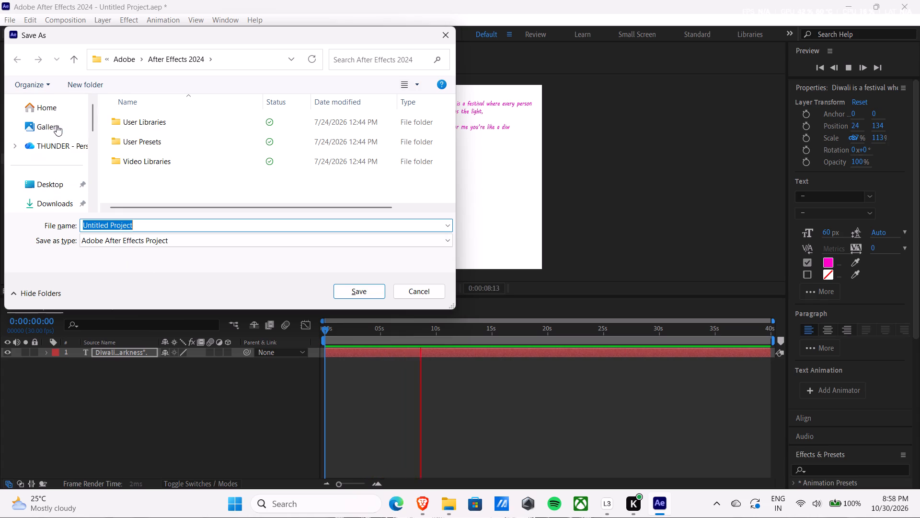
pyautogui.scroll(-1, 66, 166)
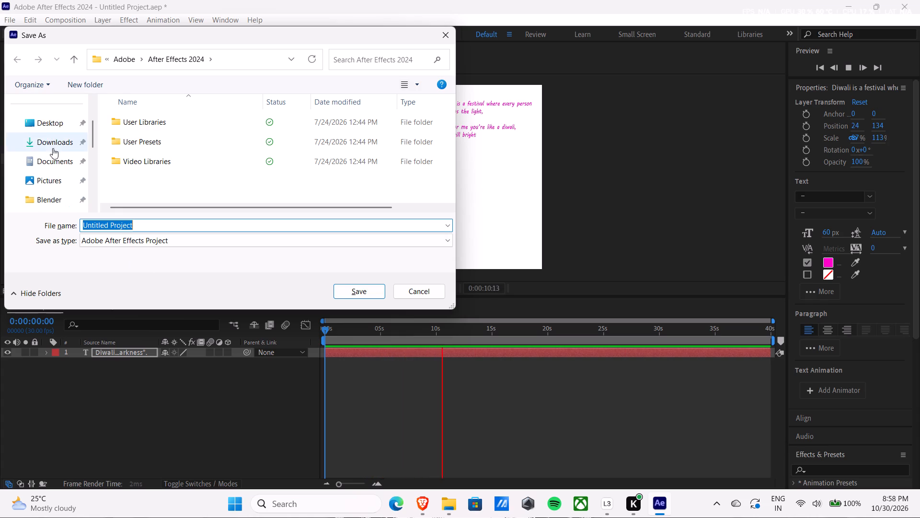
pyautogui.scroll(-1, 57, 165)
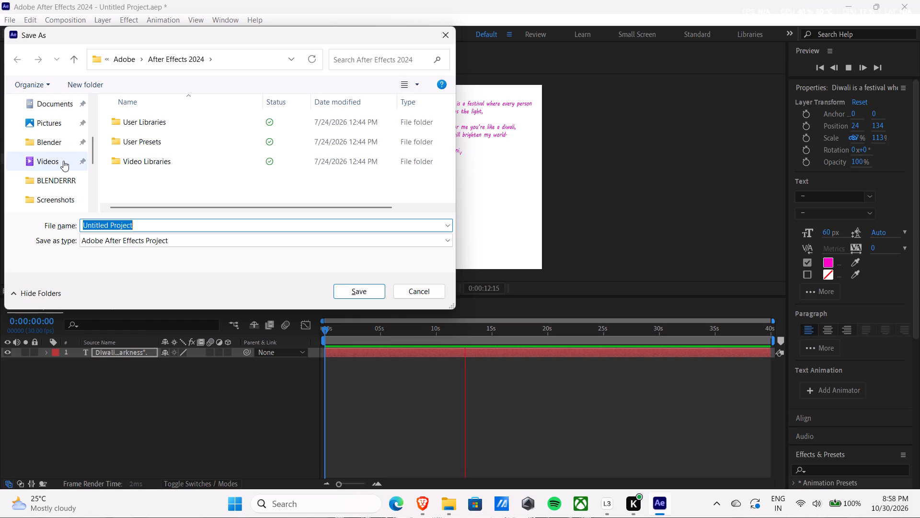
pyautogui.click(55, 143)
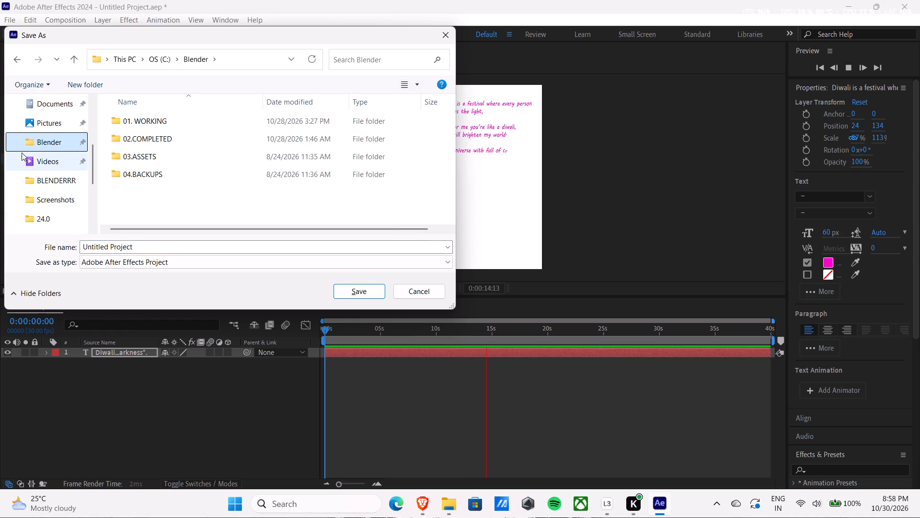
pyautogui.scroll(2, 76, 148)
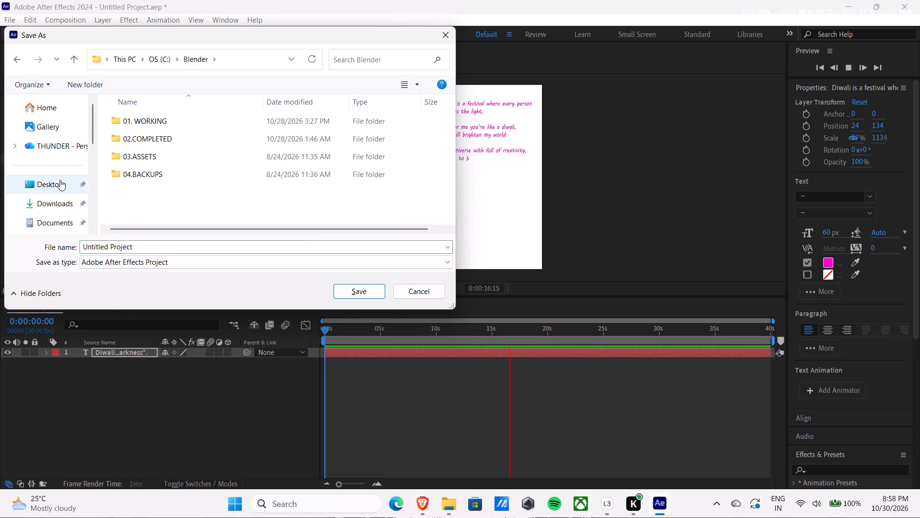
pyautogui.click(60, 180)
pyautogui.click(86, 87)
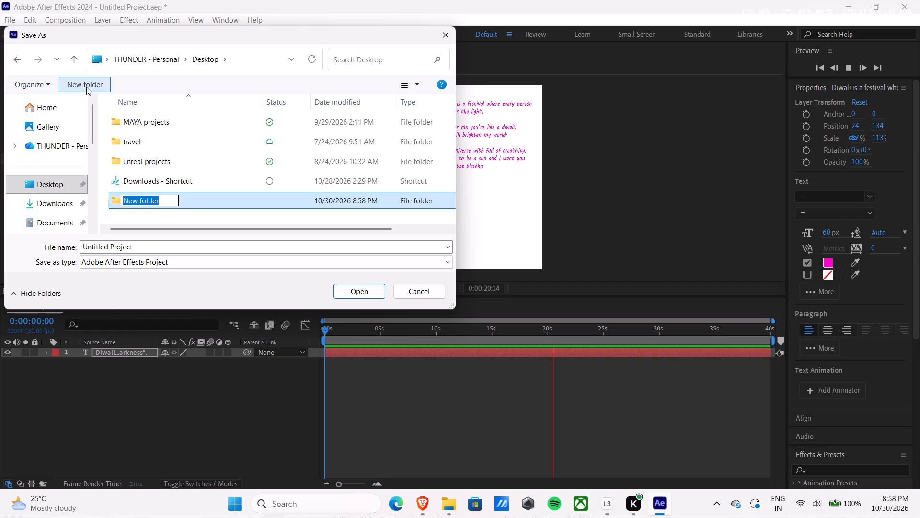
pyautogui.press('BackSpace')
pyautogui.press('o')
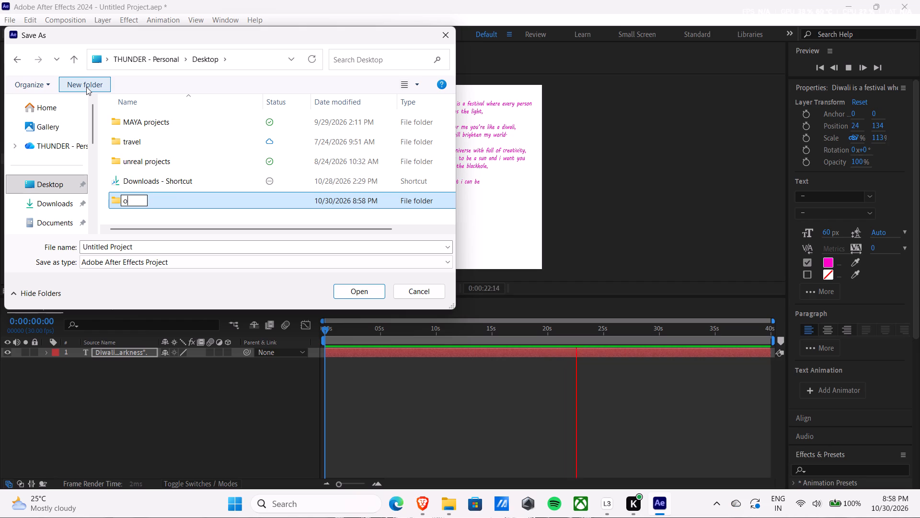
pyautogui.press('BackSpace')
pyautogui.write('po')
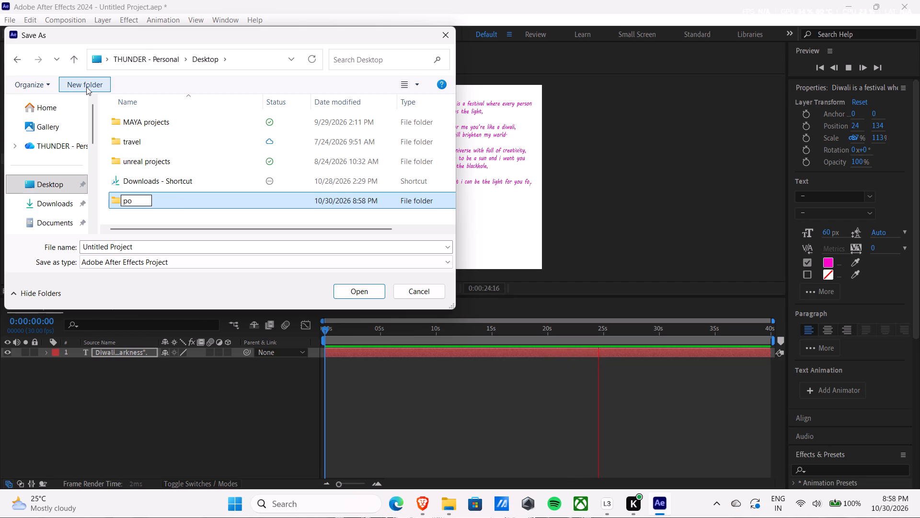
pyautogui.press('e')
pyautogui.write('try')
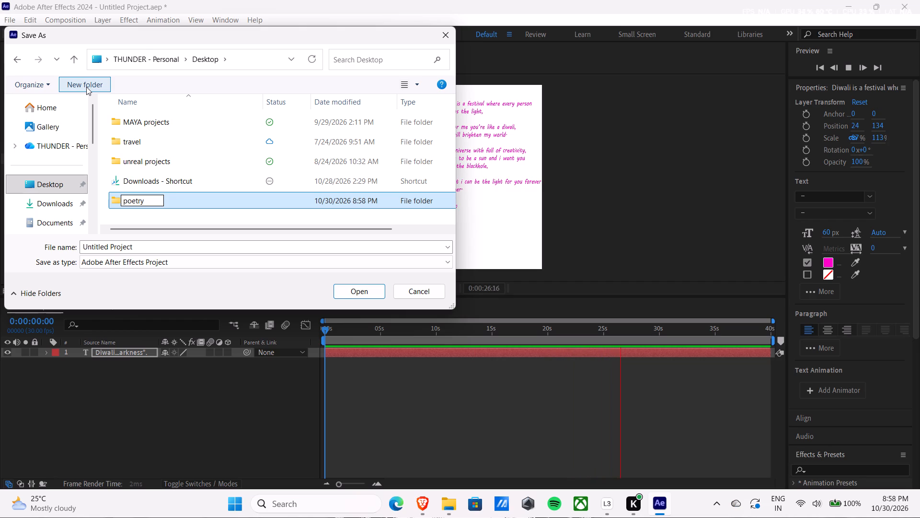
pyautogui.click(136, 243)
# Save the project as annie inside the Desktop's poetry folder, as an Adobe After Effects Project.
pyautogui.click(135, 247)
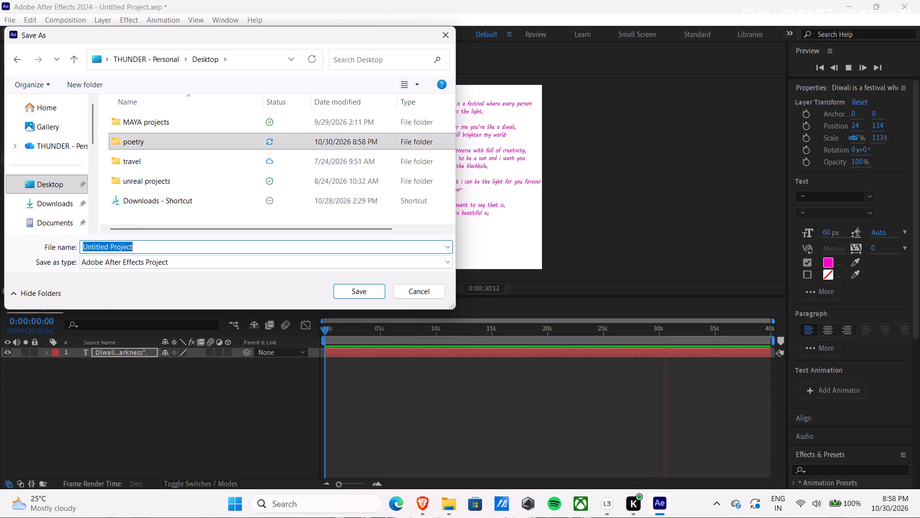
pyautogui.press('BackSpace')
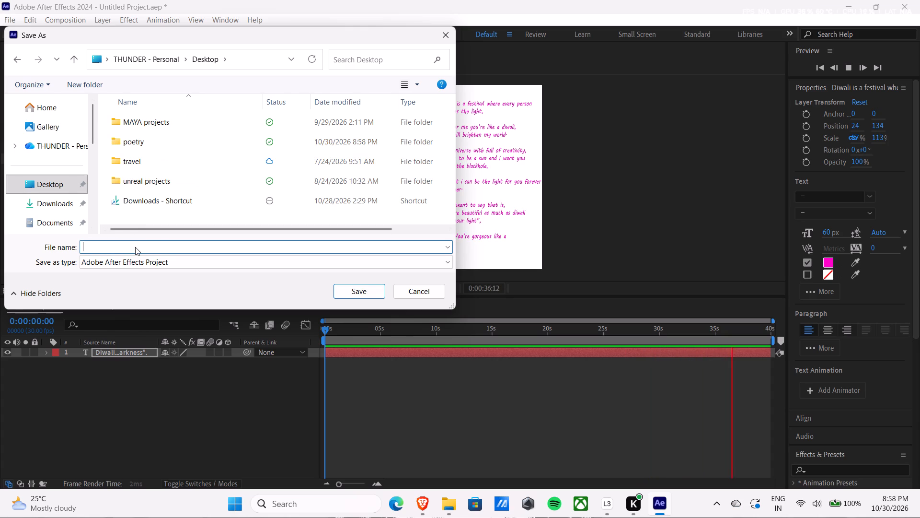
pyautogui.write('annie')
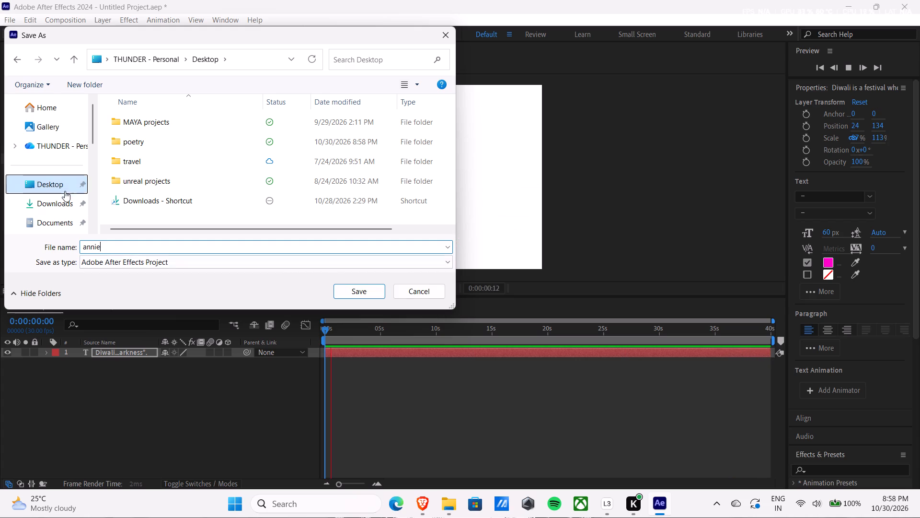
pyautogui.click(190, 142)
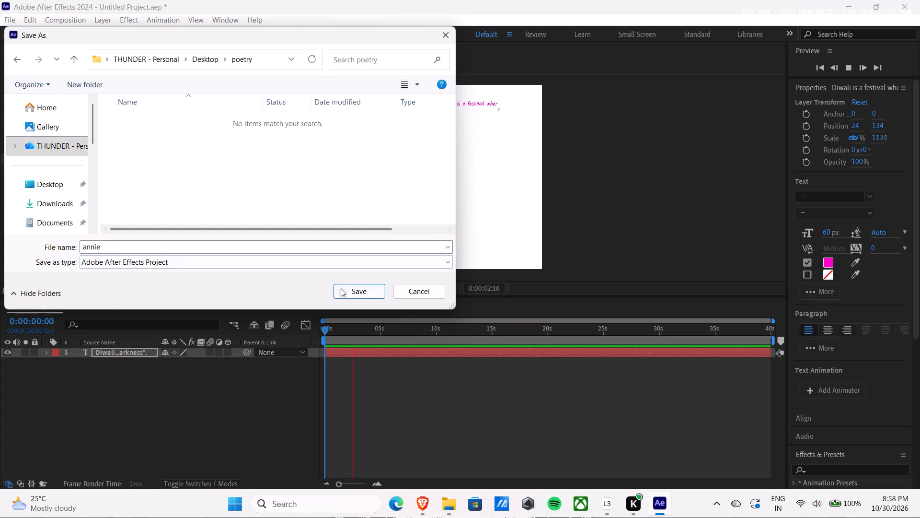
pyautogui.click(348, 292)
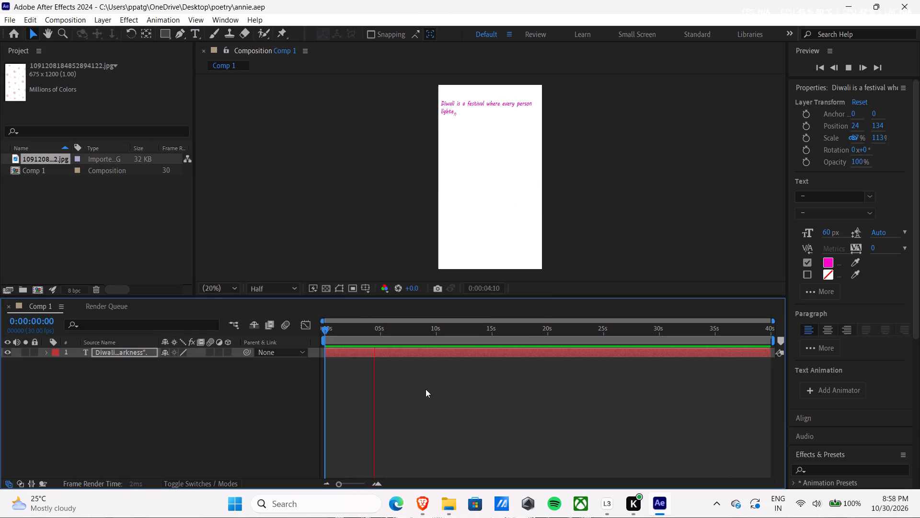
# Close the saved project and exit After Effects.
pyautogui.click(919, 0)
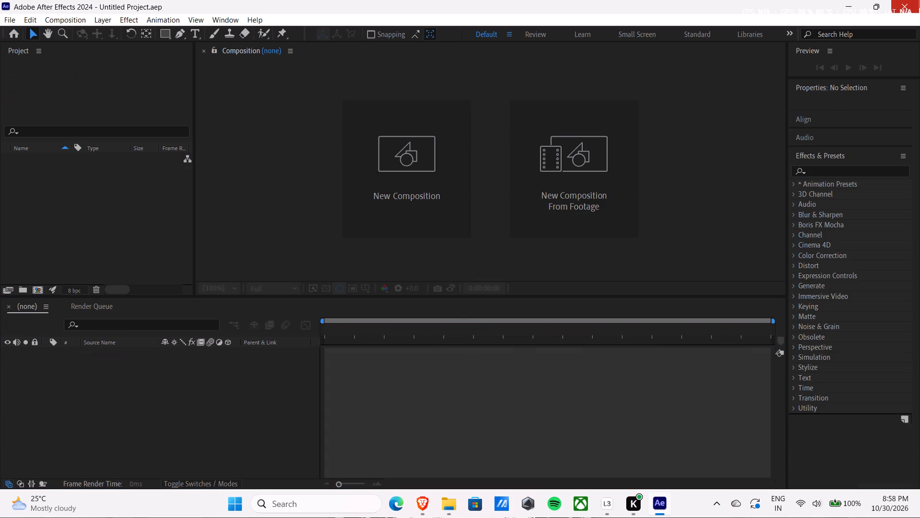
pyautogui.click(917, 0)
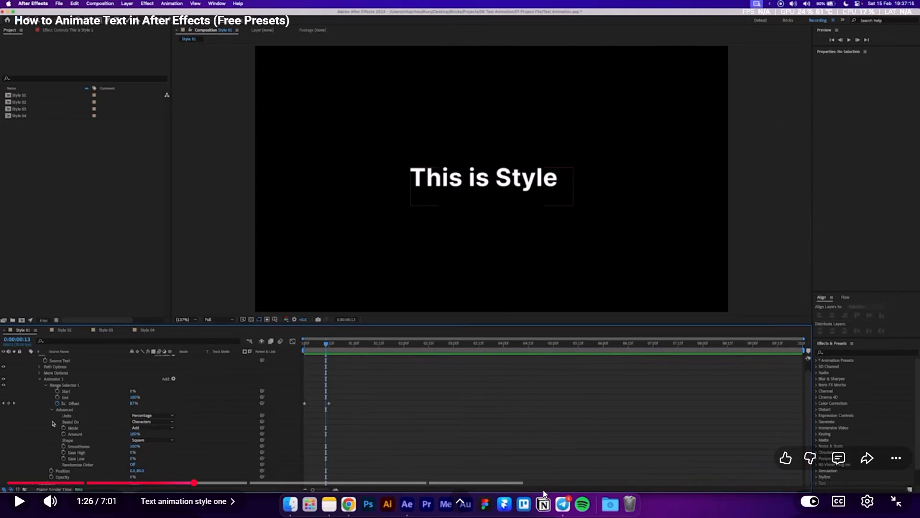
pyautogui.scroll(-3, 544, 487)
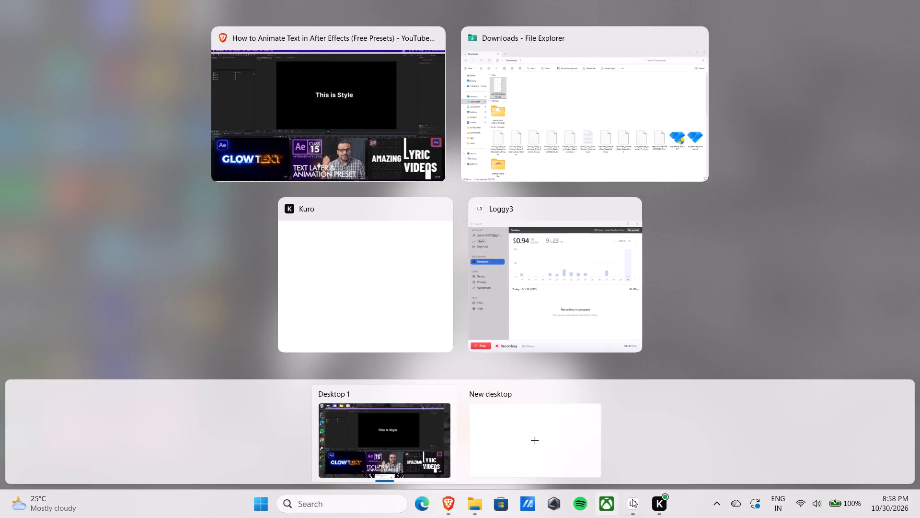